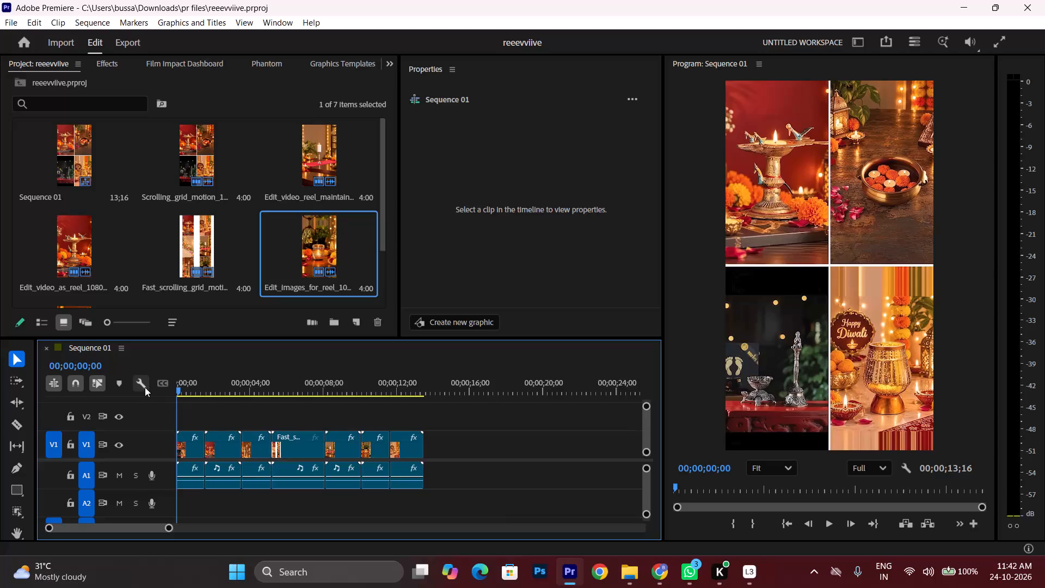
Add a text layer at the start of the sequence near the frame's centre and paste in the text "2 DAYS TO GO".
{"action": "key", "text": "ctrl+t"}
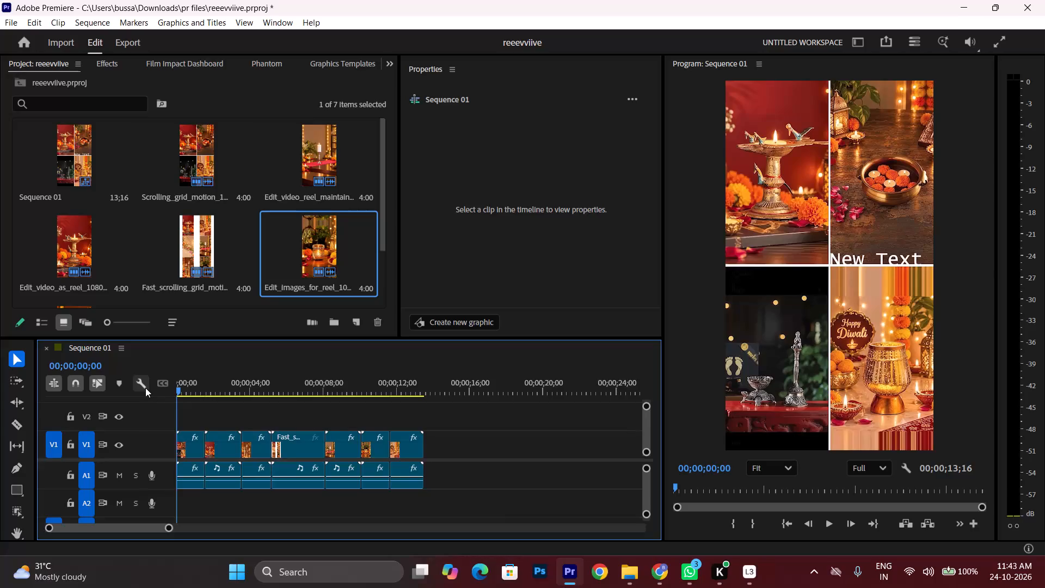
{"action": "left_click_drag", "start_coordinate": [849, 260], "coordinate": [776, 267]}
{"action": "left_click", "coordinate": [786, 267]}
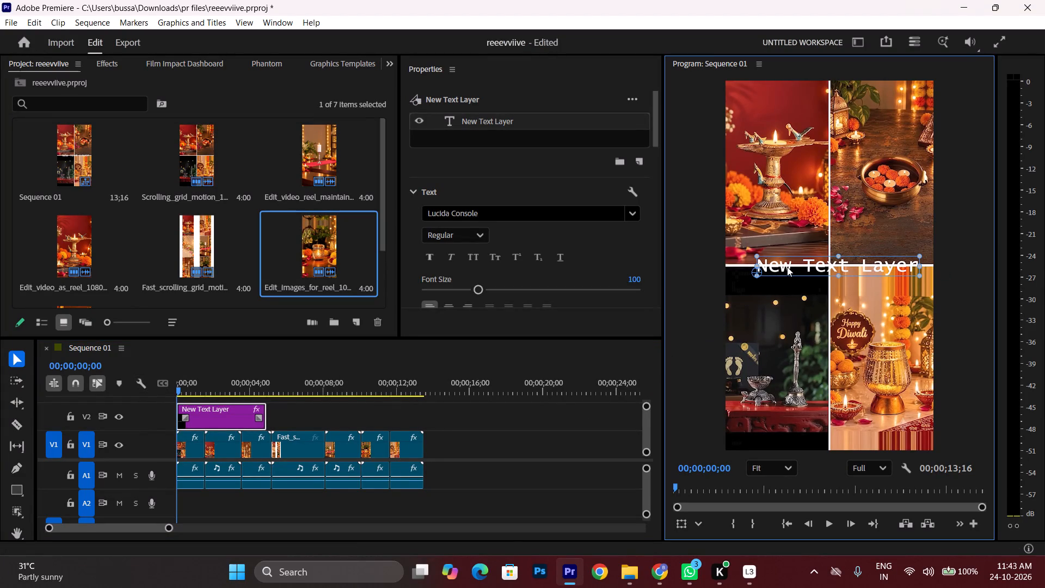
{"action": "double_click", "coordinate": [787, 267]}
{"action": "right_click", "coordinate": [787, 267]}
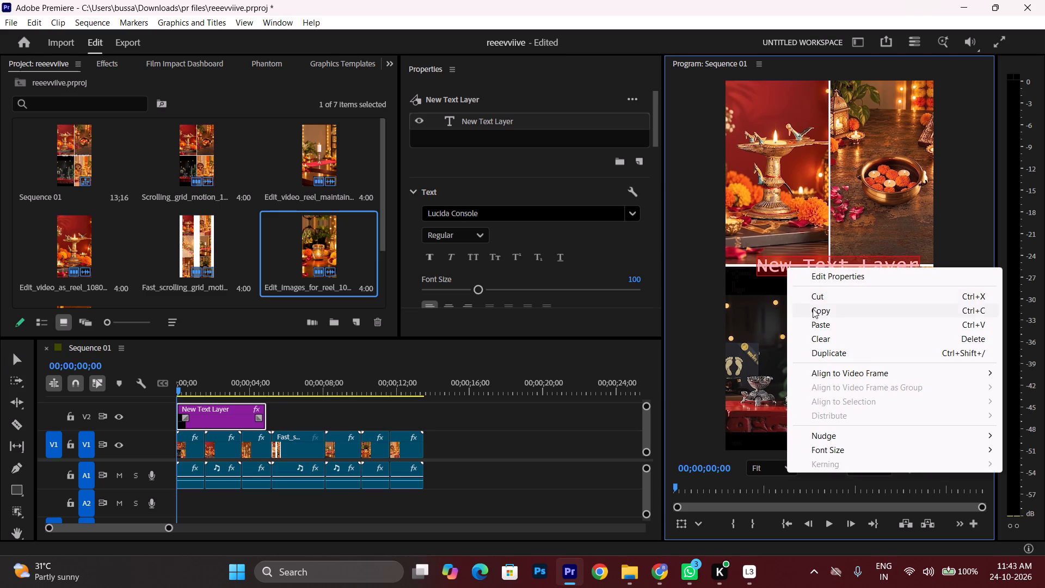
{"action": "left_click", "coordinate": [821, 323]}
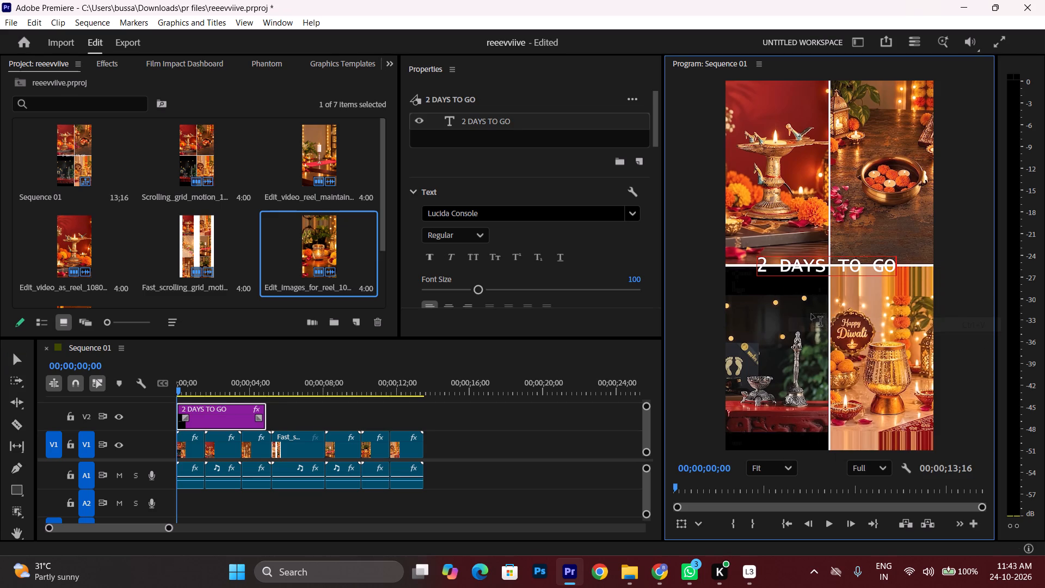
Set the font of the "2 DAYS TO GO" text to Impact.
{"action": "triple_click", "coordinate": [788, 259]}
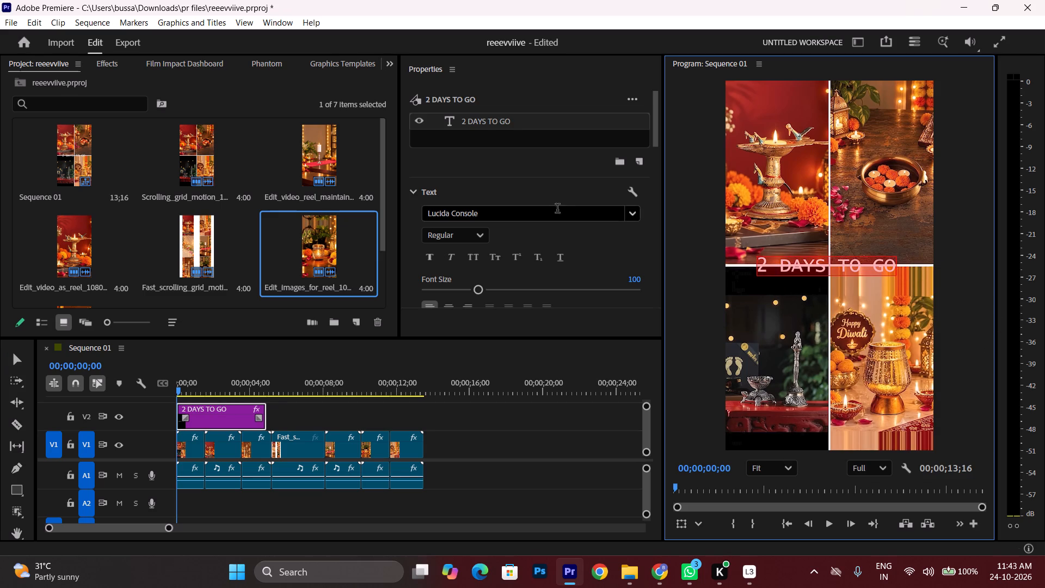
{"action": "left_click", "coordinate": [527, 217]}
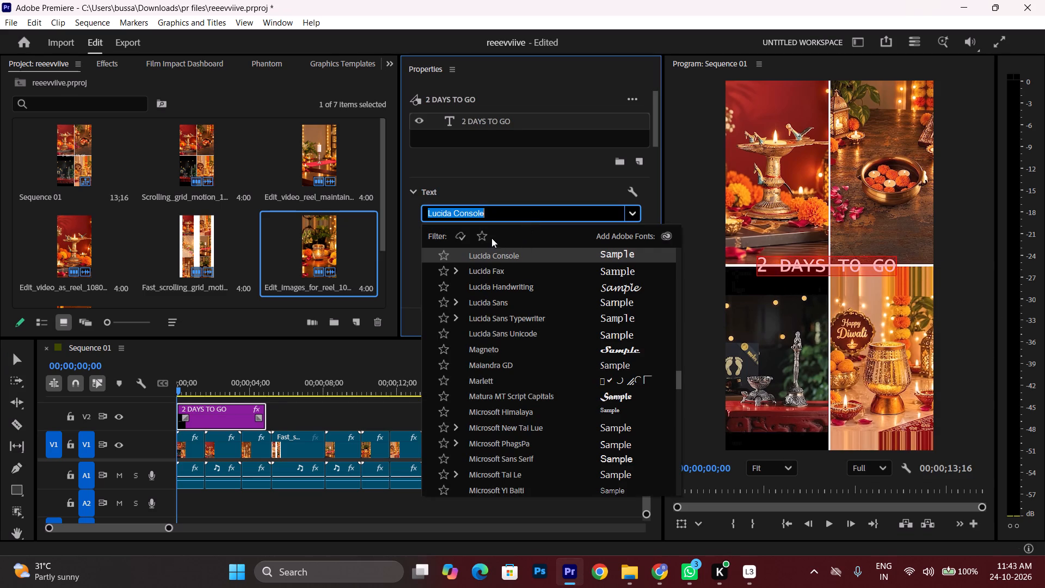
{"action": "left_click", "coordinate": [489, 237]}
{"action": "left_click", "coordinate": [503, 287]}
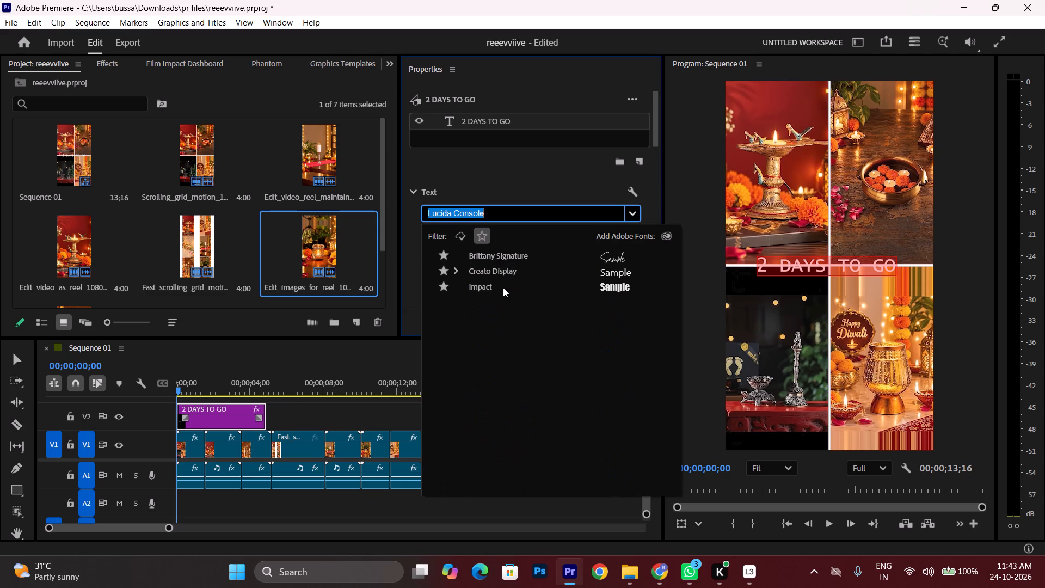
Enlarge the "2 DAYS TO GO" title slightly and centre it over the crossing of the four-image grid.
{"action": "left_click", "coordinate": [15, 354]}
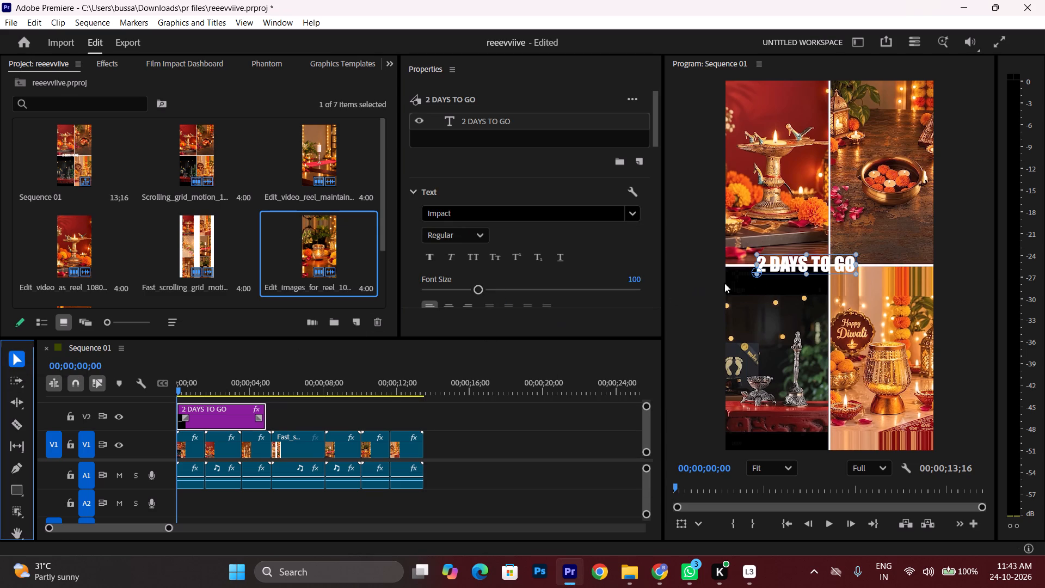
{"action": "left_click_drag", "start_coordinate": [776, 259], "coordinate": [797, 259]}
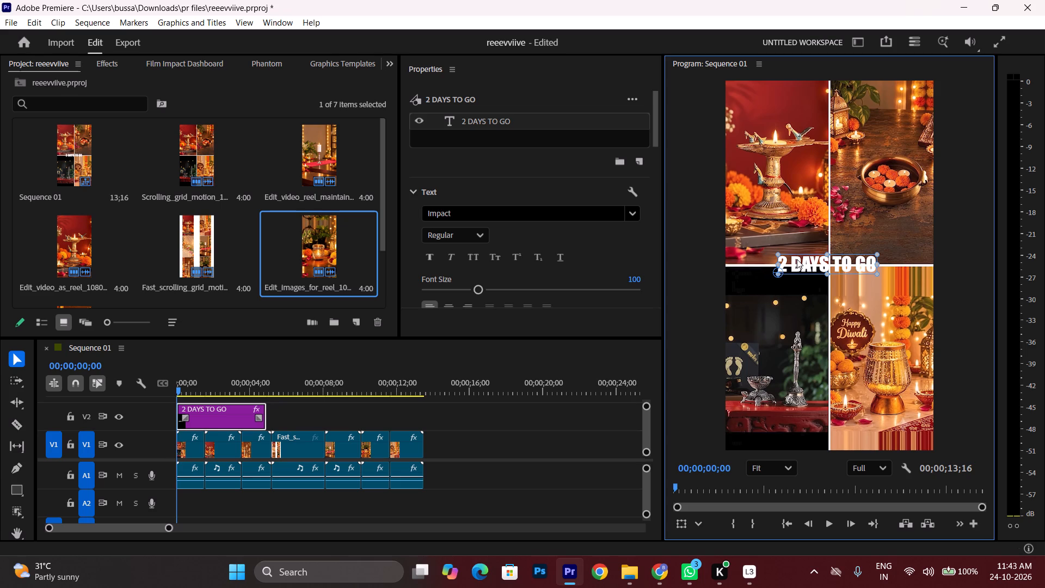
{"action": "left_click", "coordinate": [797, 259]}
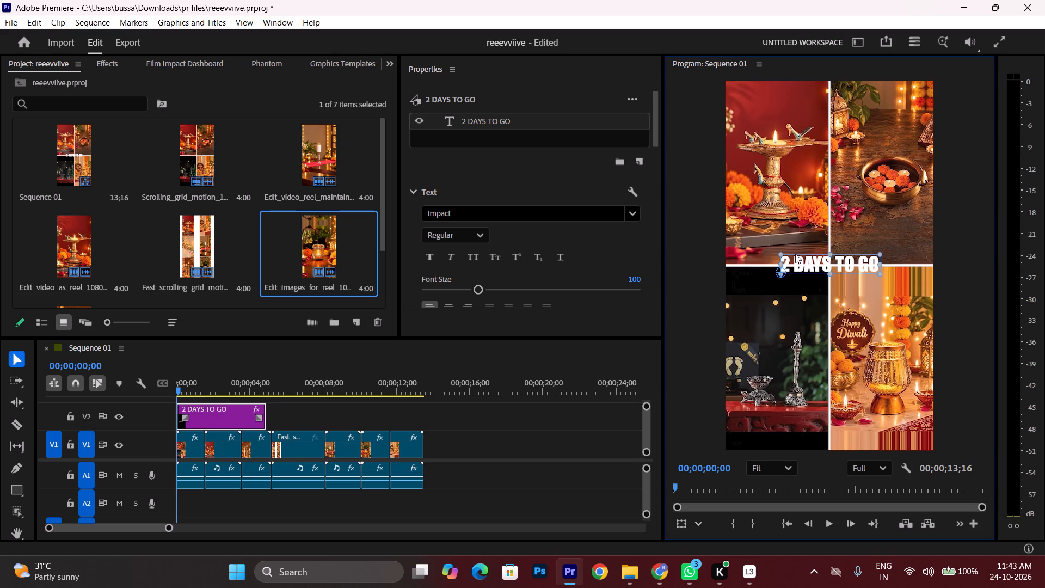
{"action": "left_click_drag", "start_coordinate": [782, 253], "coordinate": [780, 252]}
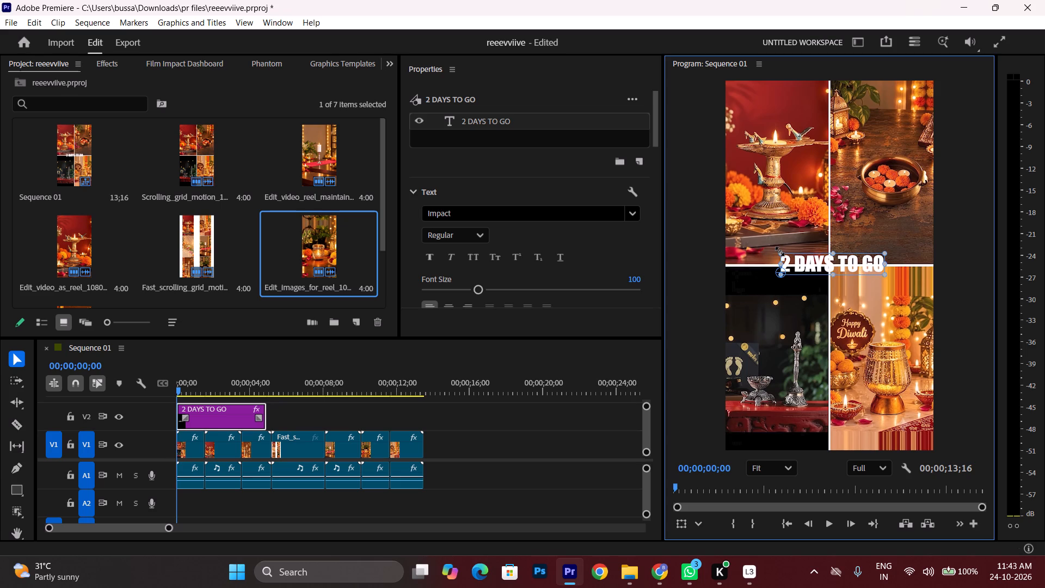
{"action": "left_click_drag", "start_coordinate": [780, 252], "coordinate": [761, 245]}
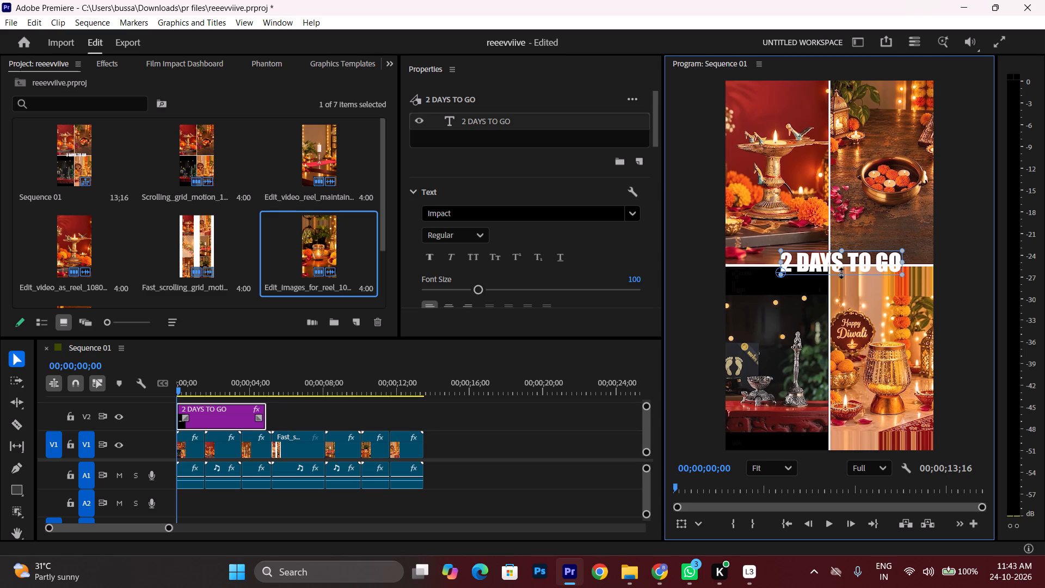
{"action": "left_click_drag", "start_coordinate": [839, 260], "coordinate": [826, 260]}
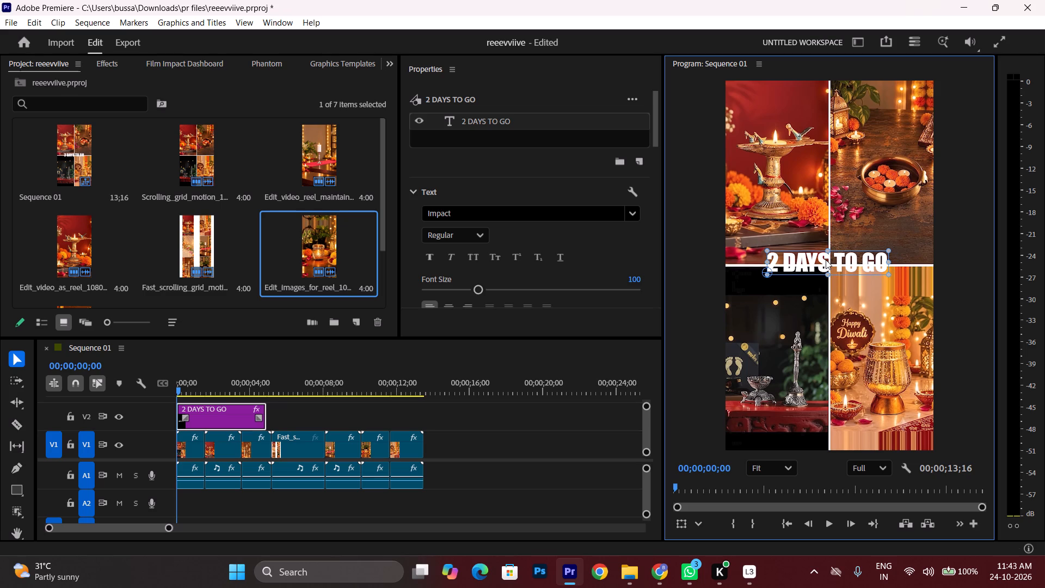
{"action": "left_click_drag", "start_coordinate": [826, 260], "coordinate": [827, 260]}
Give the "2 DAYS TO GO" text a black (000000) stroke.
{"action": "double_click", "coordinate": [827, 260]}
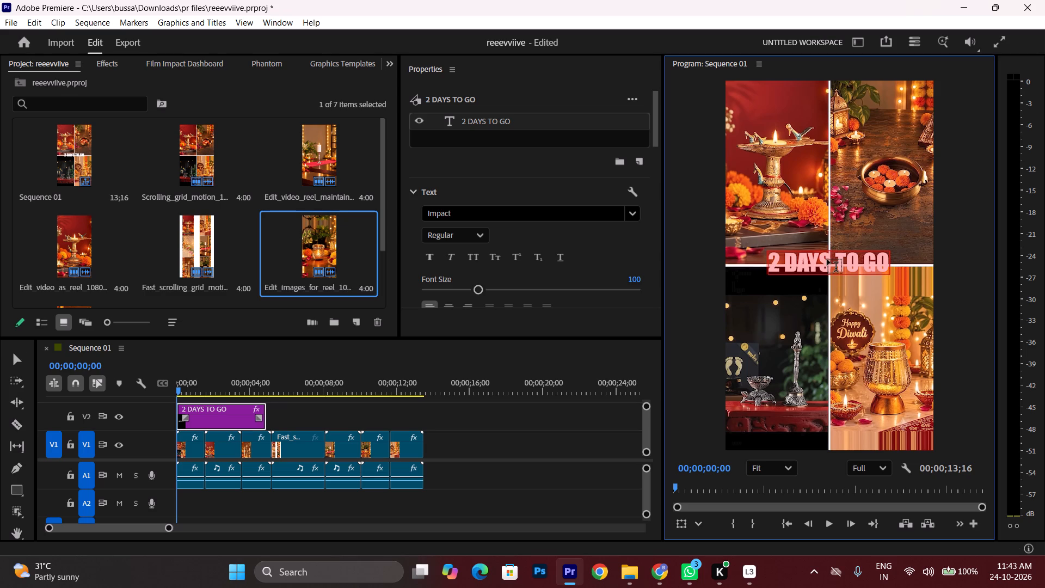
{"action": "scroll", "coordinate": [604, 240], "scroll_direction": "down", "scroll_amount": 6}
{"action": "scroll", "coordinate": [604, 240], "scroll_direction": "up", "scroll_amount": 1}
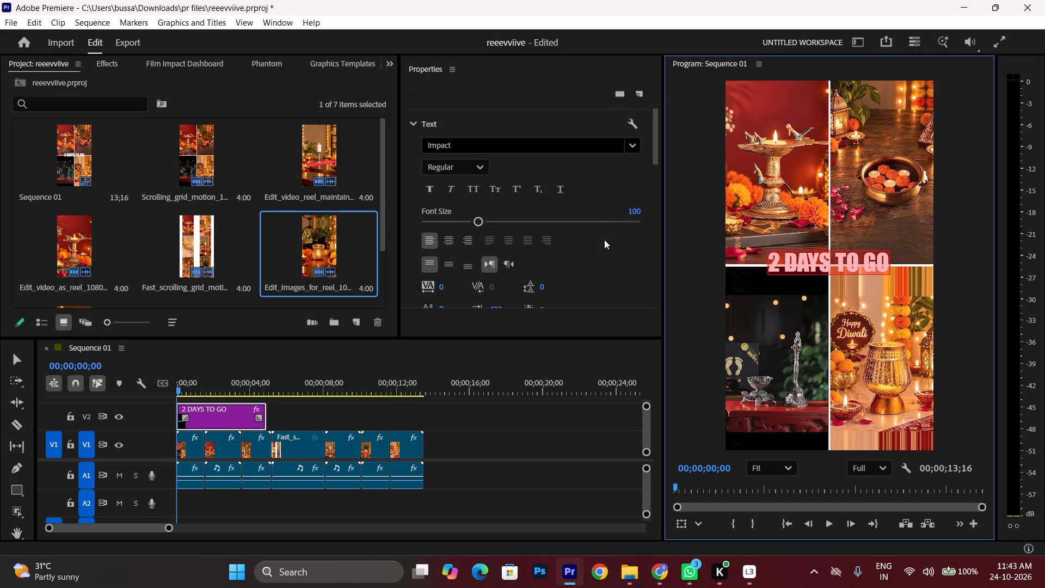
{"action": "scroll", "coordinate": [594, 265], "scroll_direction": "down", "scroll_amount": 11}
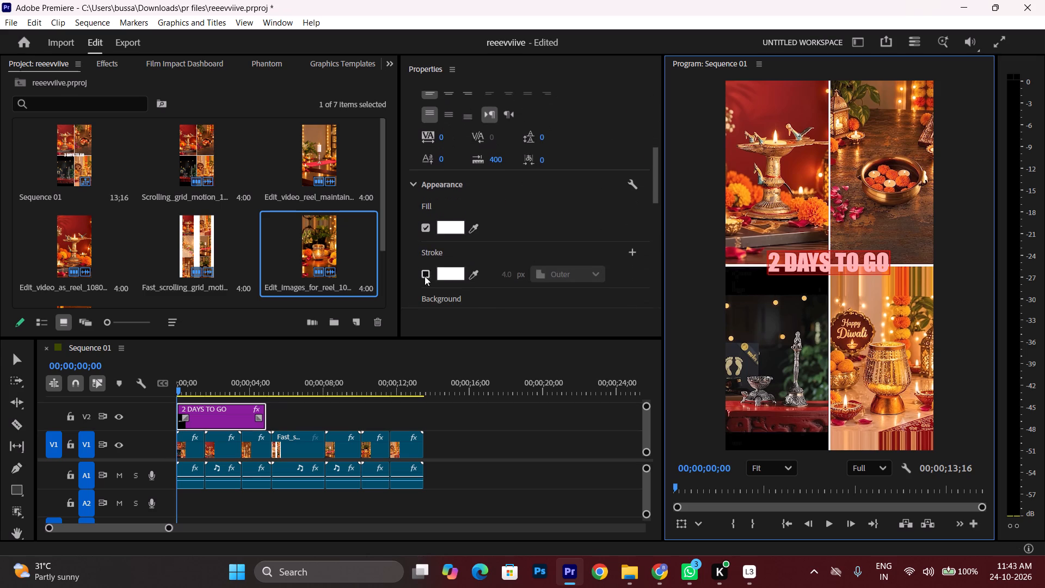
{"action": "left_click", "coordinate": [428, 271]}
{"action": "left_click", "coordinate": [447, 274]}
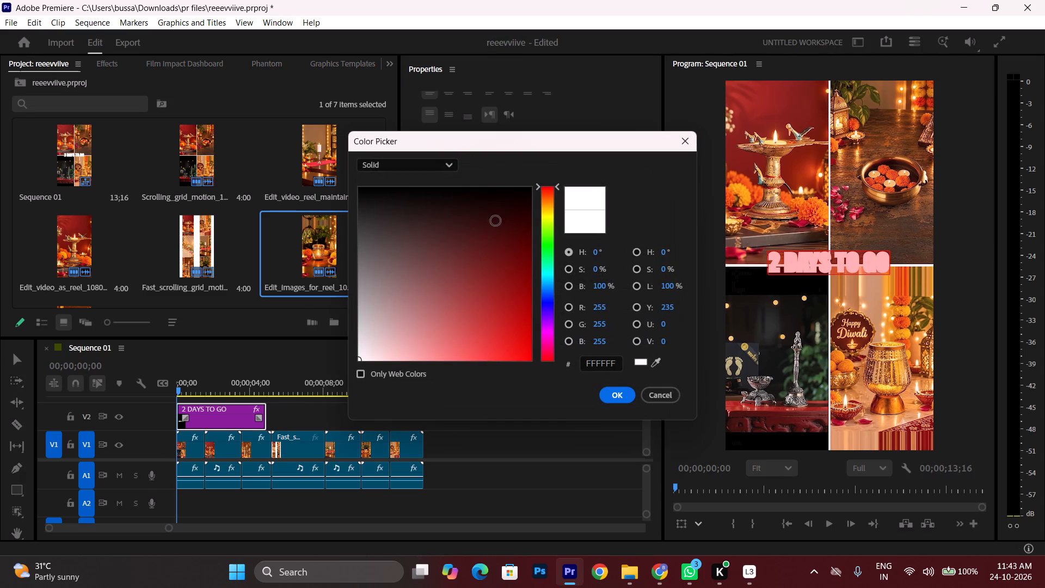
{"action": "left_click_drag", "start_coordinate": [503, 197], "coordinate": [231, 151]}
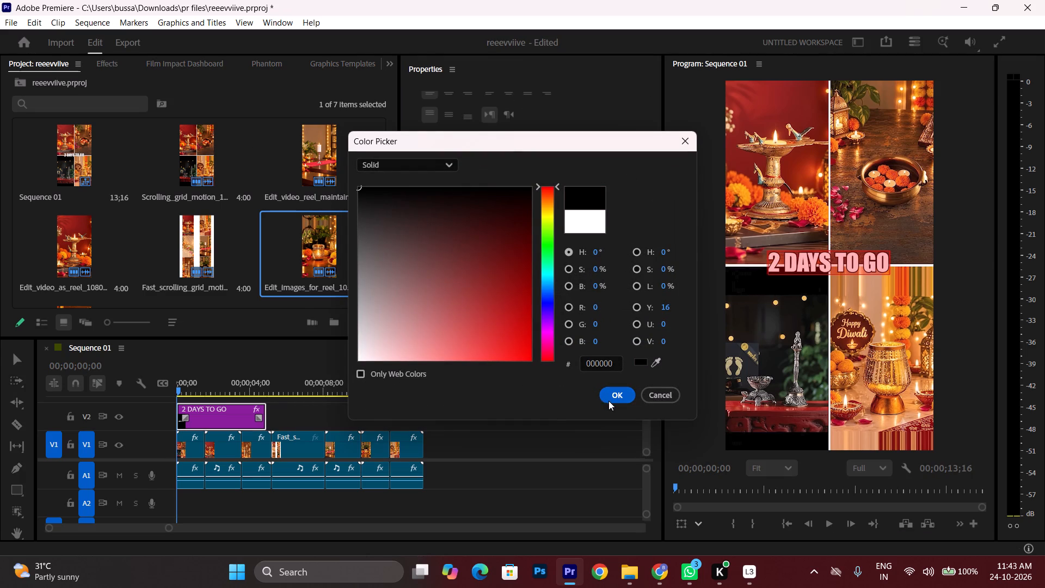
{"action": "left_click", "coordinate": [610, 400]}
{"action": "left_click", "coordinate": [515, 422]}
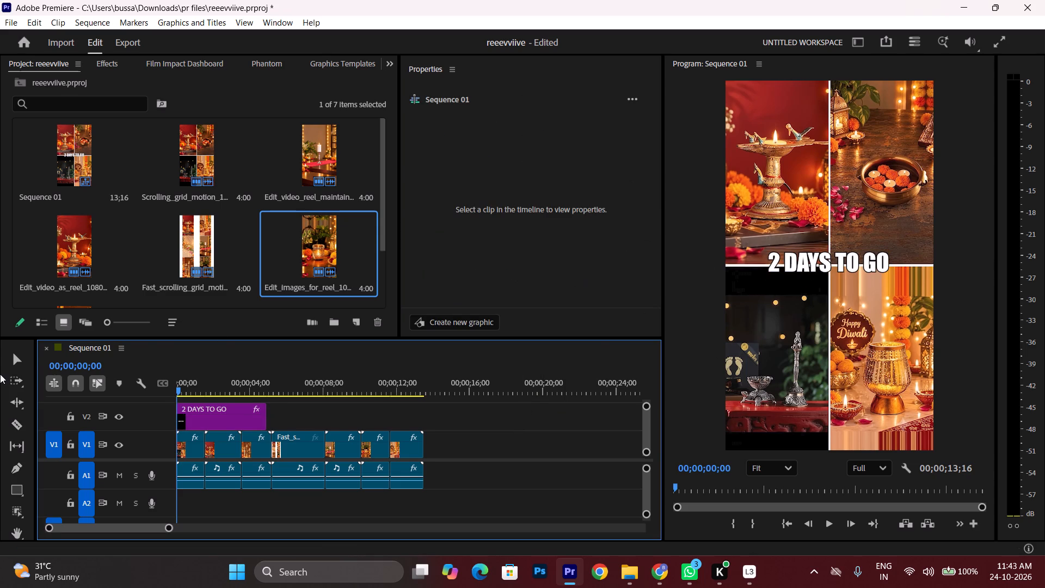
Scale the outlined "2 DAYS TO GO" title up a bit more and recentre it on the grid crossing.
{"action": "left_click", "coordinate": [14, 357]}
{"action": "left_click", "coordinate": [798, 260]}
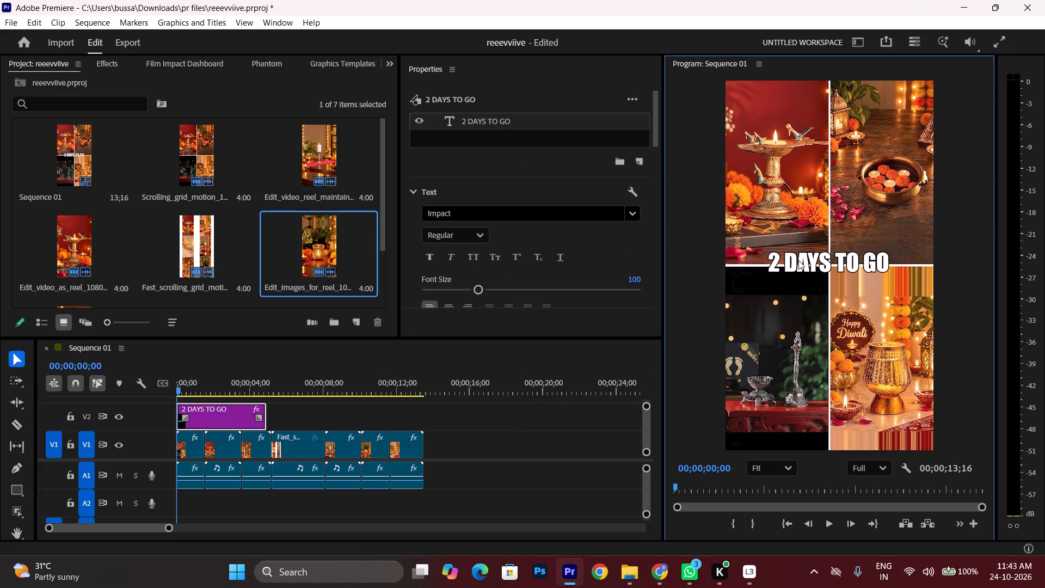
{"action": "left_click", "coordinate": [828, 261]}
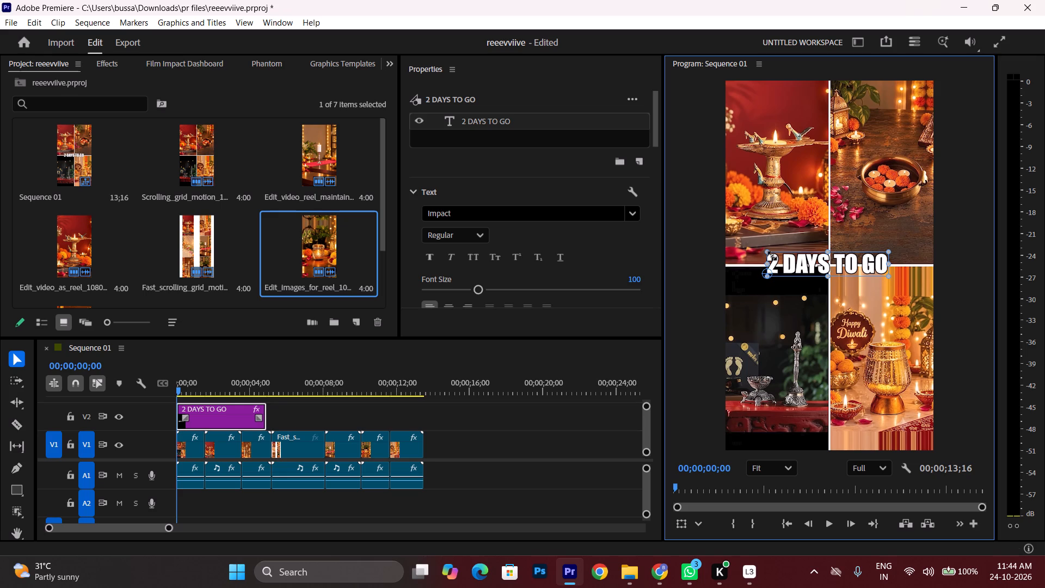
{"action": "left_click_drag", "start_coordinate": [772, 254], "coordinate": [734, 247]}
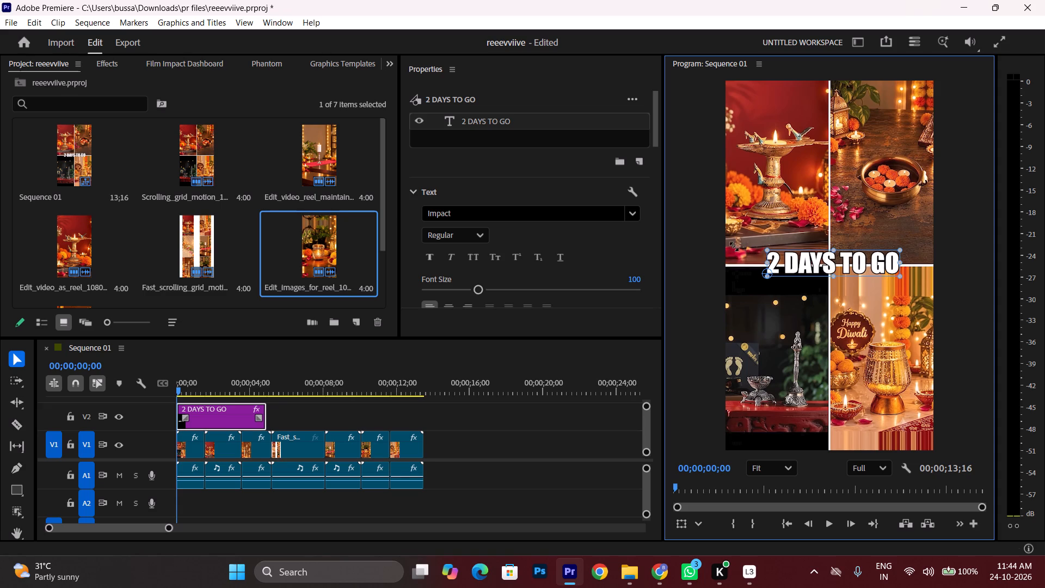
{"action": "left_click_drag", "start_coordinate": [734, 247], "coordinate": [732, 246]}
{"action": "left_click_drag", "start_coordinate": [819, 265], "coordinate": [814, 265]}
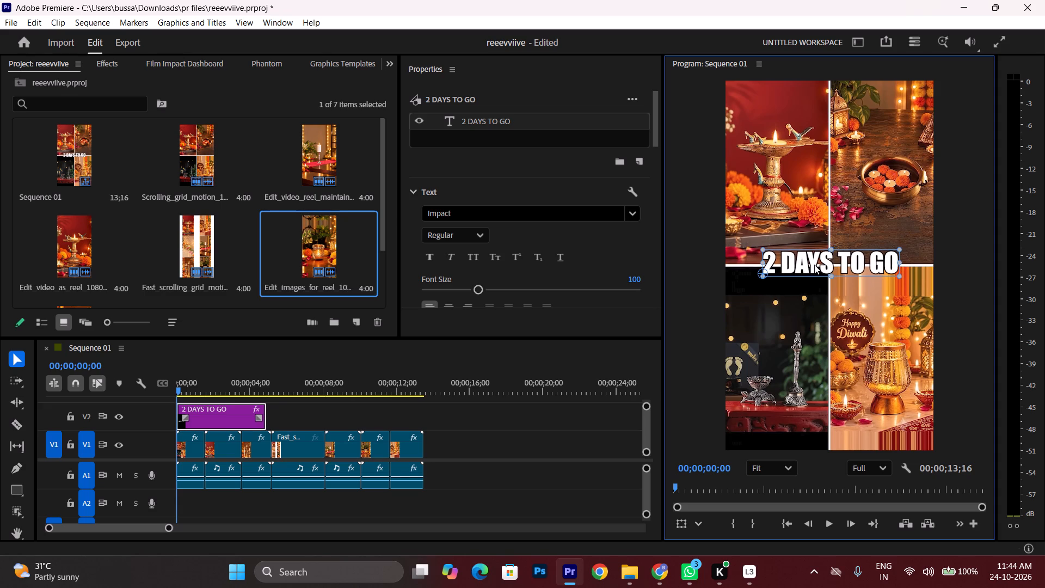
{"action": "left_click_drag", "start_coordinate": [814, 265], "coordinate": [810, 265]}
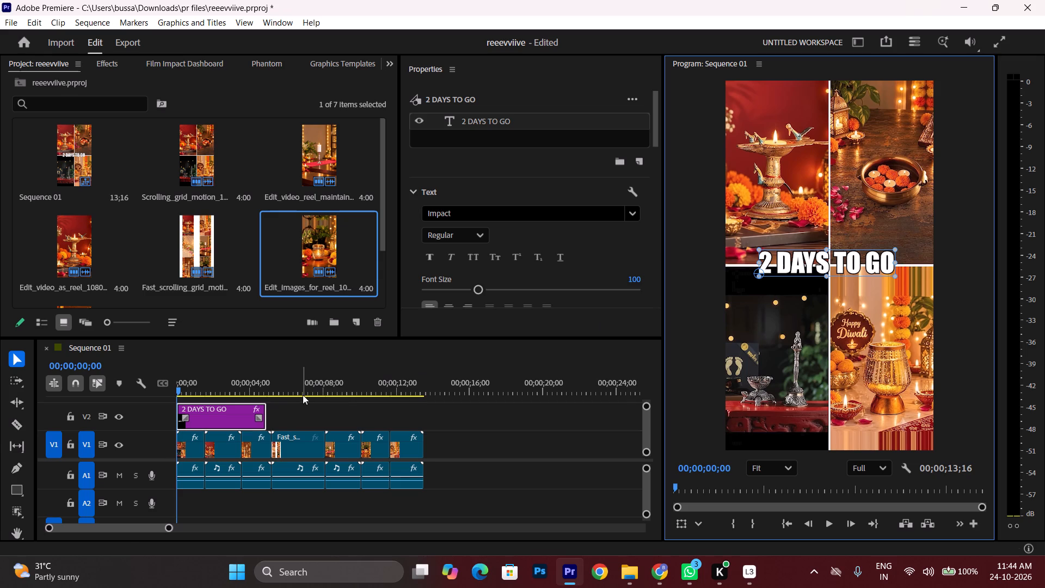
Trim the title clip on V2 to end with the first video clip, for a duration of 00;00;01;17.
{"action": "left_click_drag", "start_coordinate": [266, 414], "coordinate": [210, 414]}
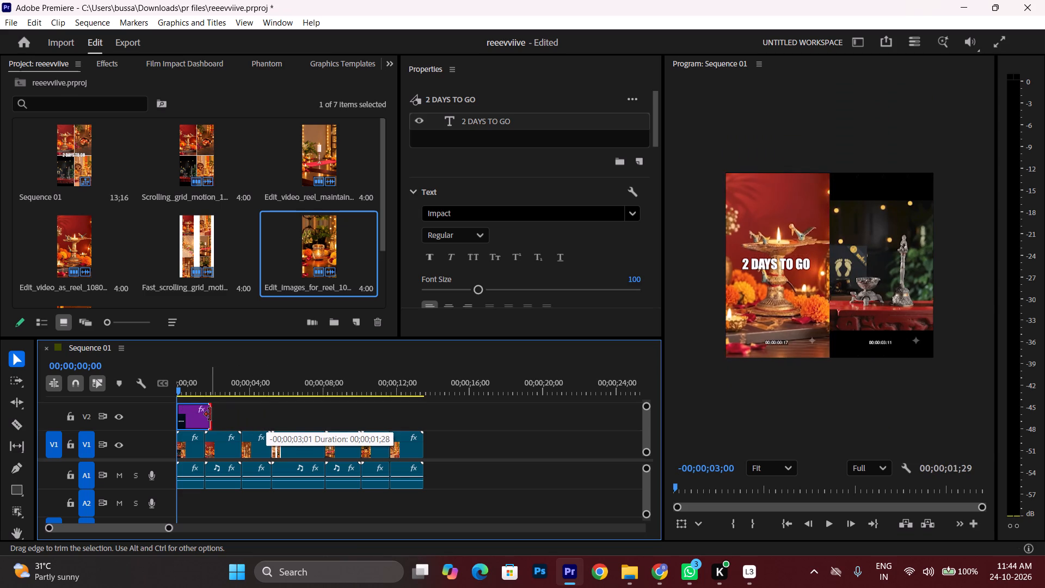
{"action": "left_click_drag", "start_coordinate": [210, 414], "coordinate": [205, 414]}
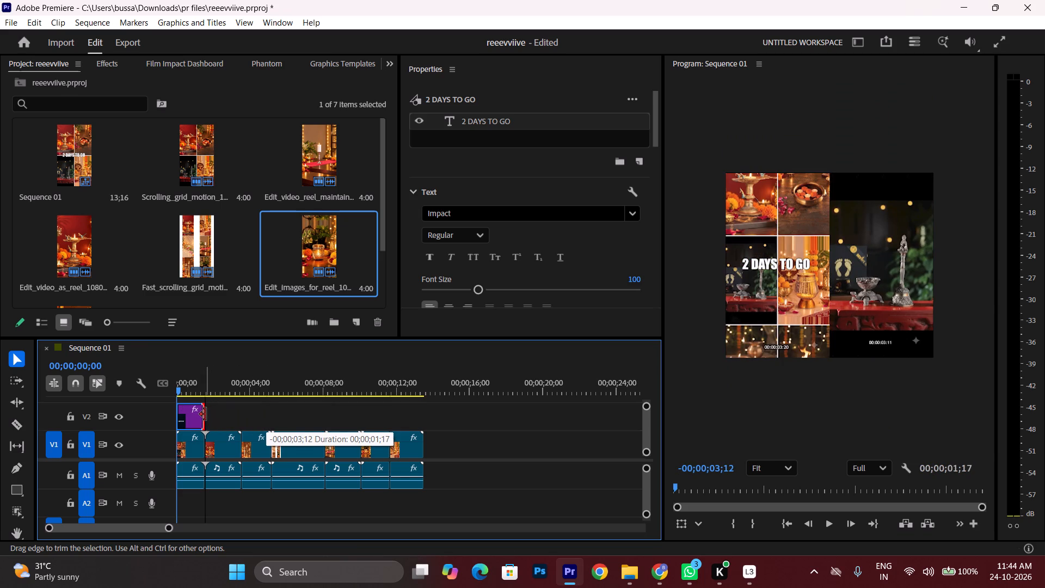
{"action": "left_click_drag", "start_coordinate": [205, 414], "coordinate": [205, 414]}
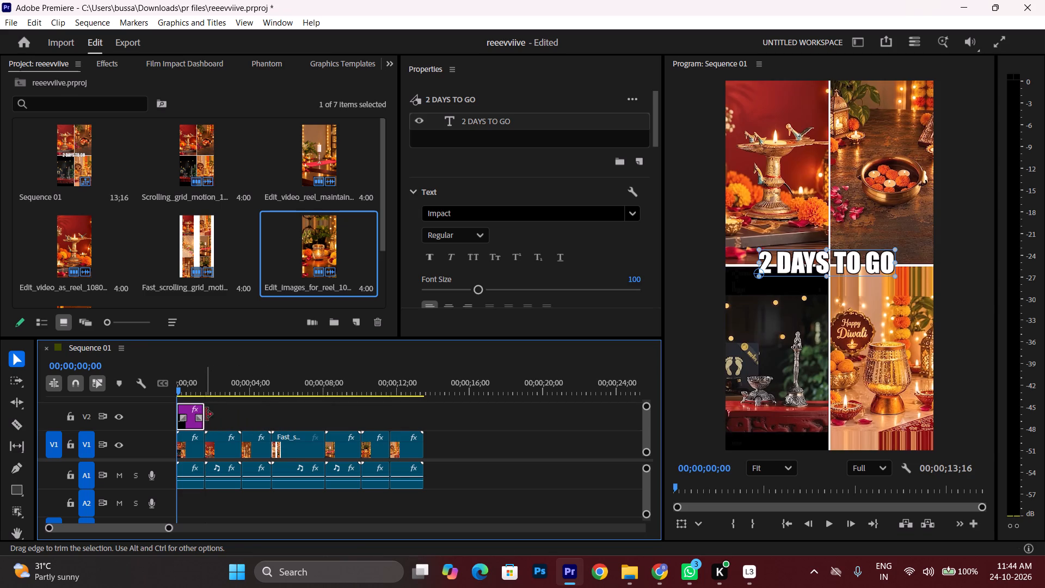
Play the sequence from the start into the second video clip to review the title's timing.
{"action": "key", "text": "space"}
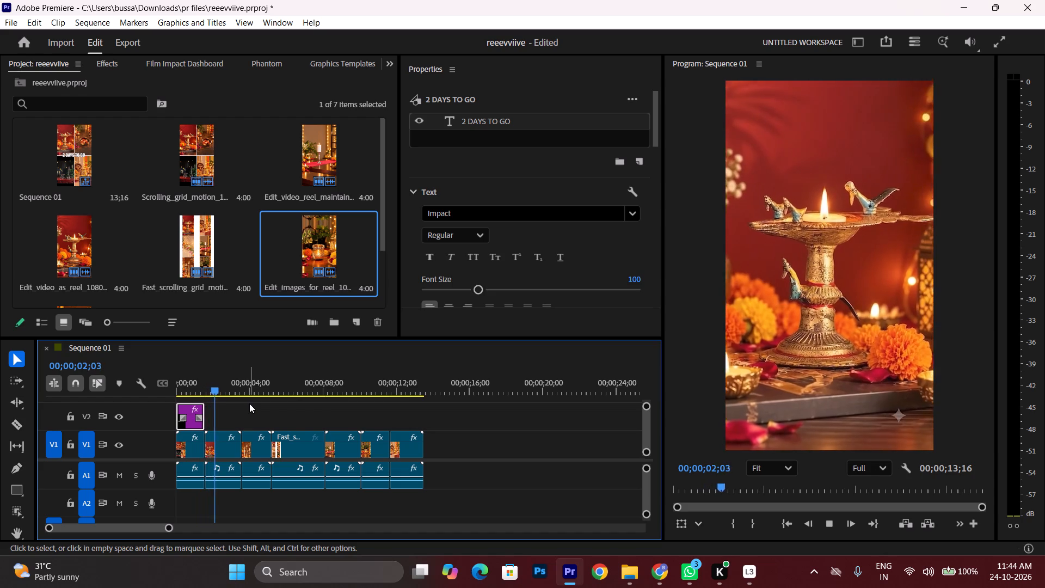
{"action": "key", "text": "space"}
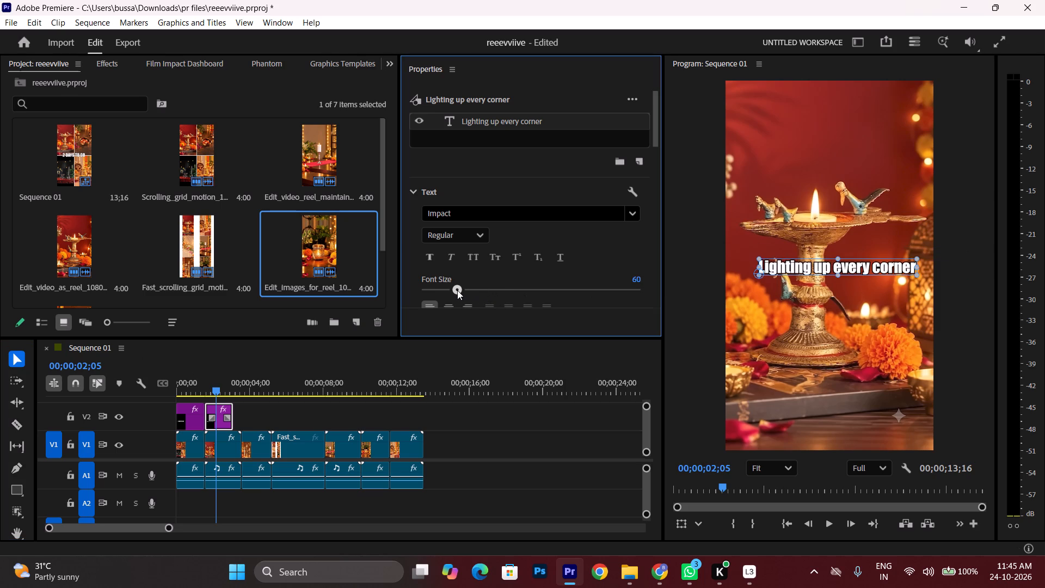
{"action": "left_click_drag", "start_coordinate": [457, 290], "coordinate": [458, 290]}
{"action": "scroll", "coordinate": [515, 272], "scroll_direction": "down", "scroll_amount": 3}
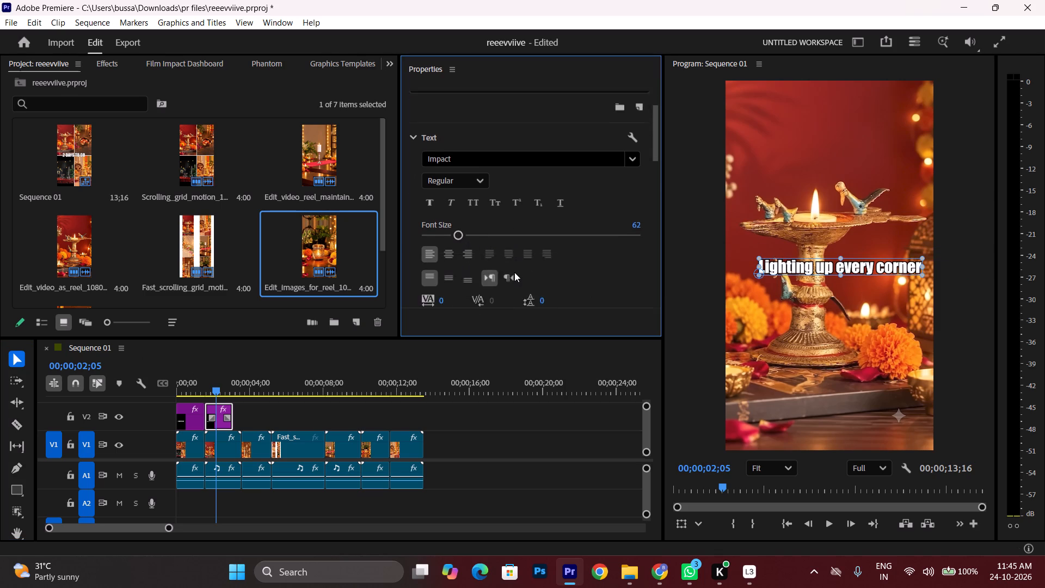
{"action": "scroll", "coordinate": [514, 272], "scroll_direction": "down", "scroll_amount": 14}
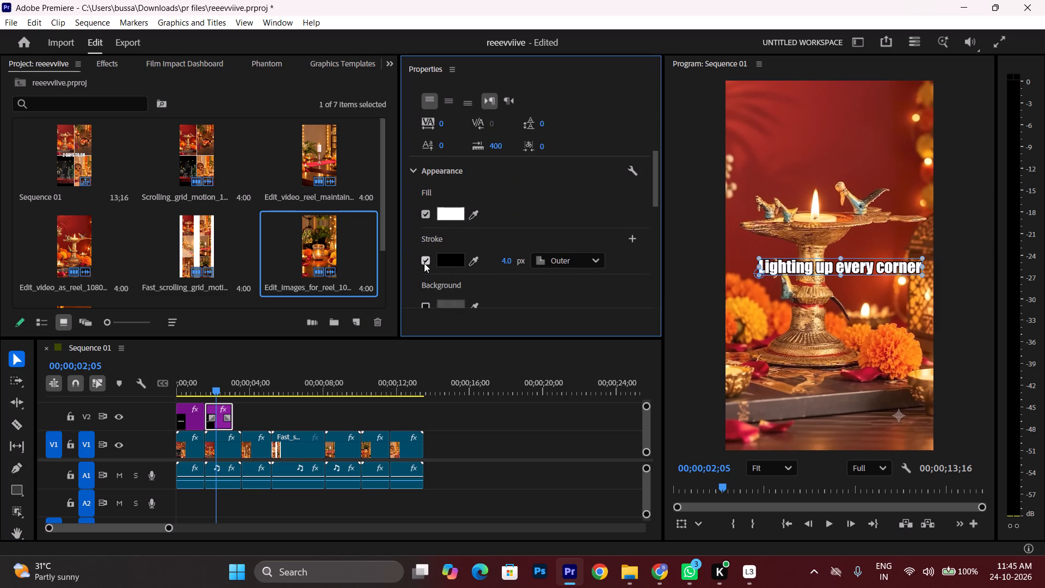
{"action": "left_click", "coordinate": [427, 262]}
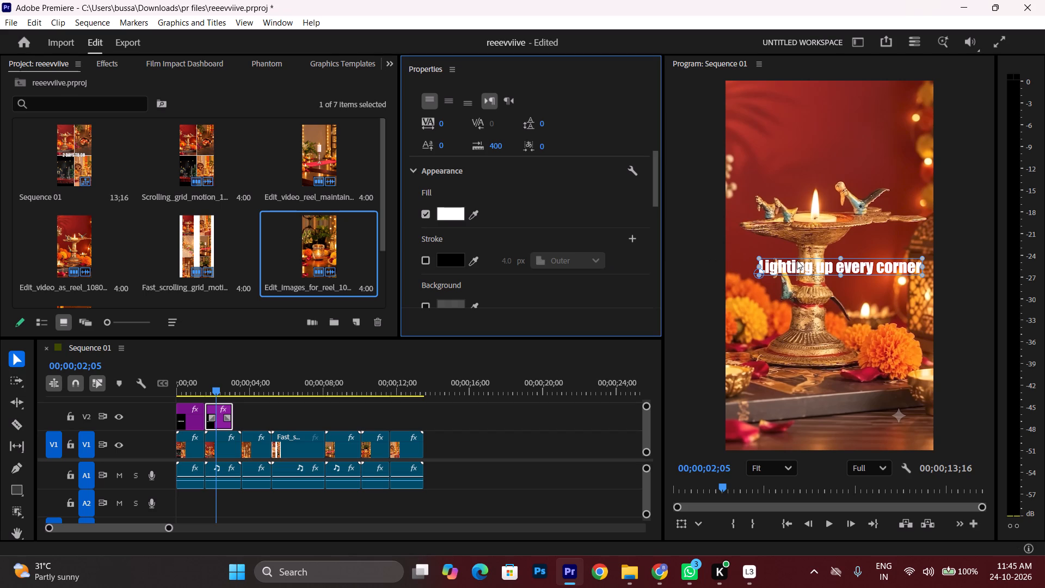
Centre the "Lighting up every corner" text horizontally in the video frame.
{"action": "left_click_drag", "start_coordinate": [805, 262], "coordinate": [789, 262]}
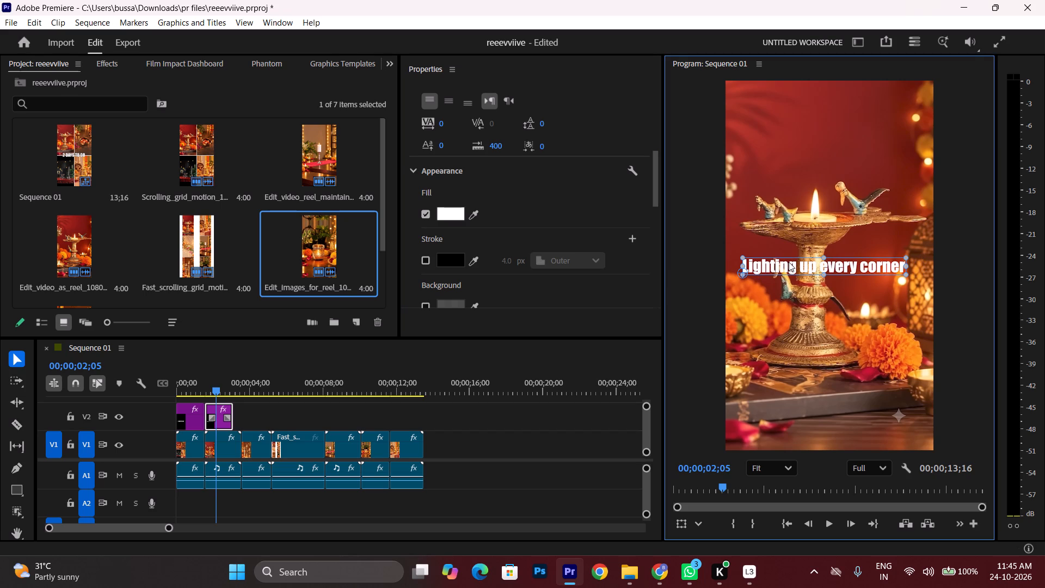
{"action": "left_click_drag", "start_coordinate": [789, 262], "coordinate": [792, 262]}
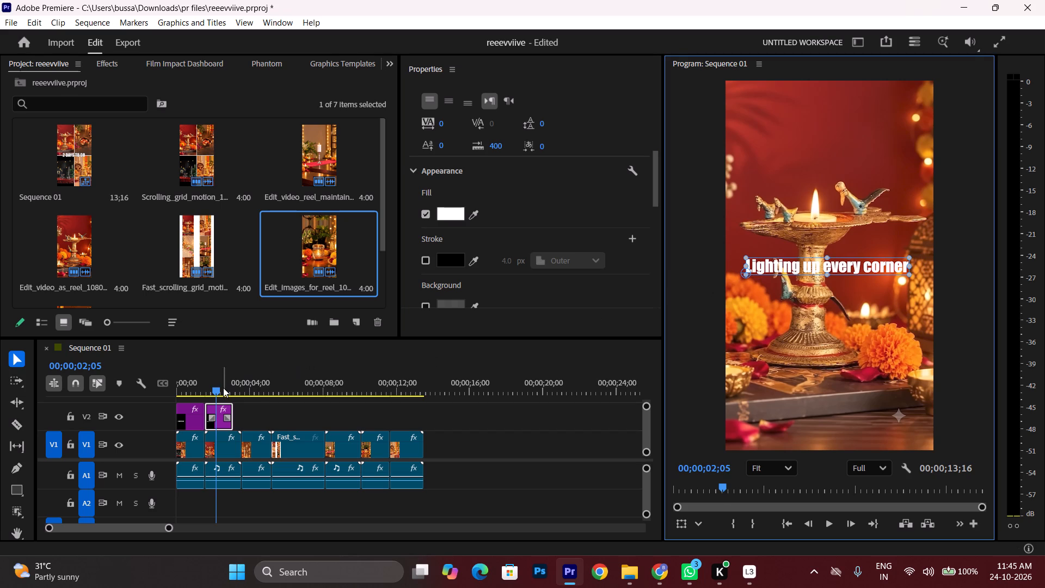
Play the sequence from the start into the second clip to review the "Lighting up every corner" text.
{"action": "left_click_drag", "start_coordinate": [223, 388], "coordinate": [116, 396]}
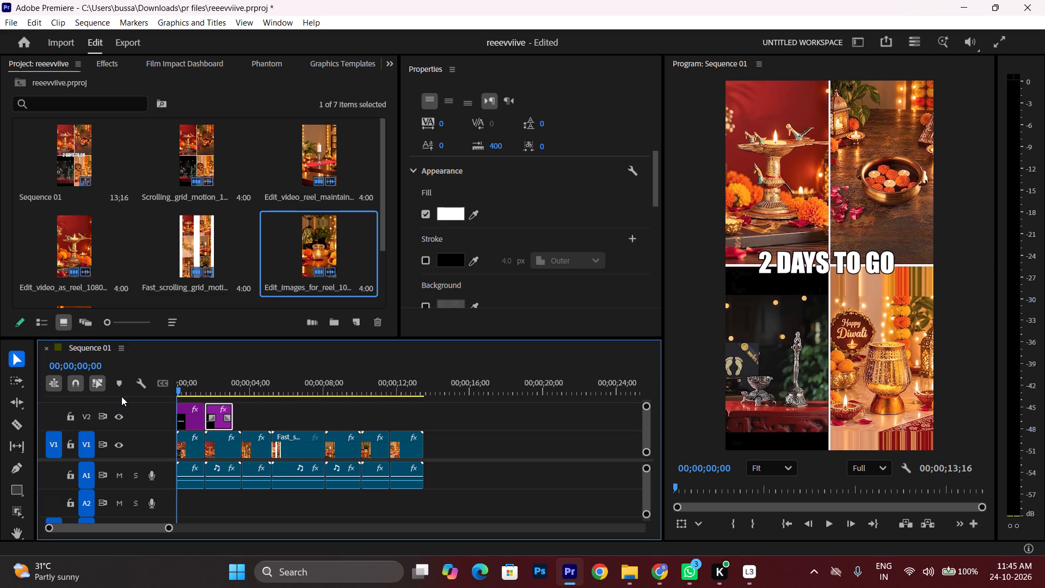
{"action": "key", "text": "space"}
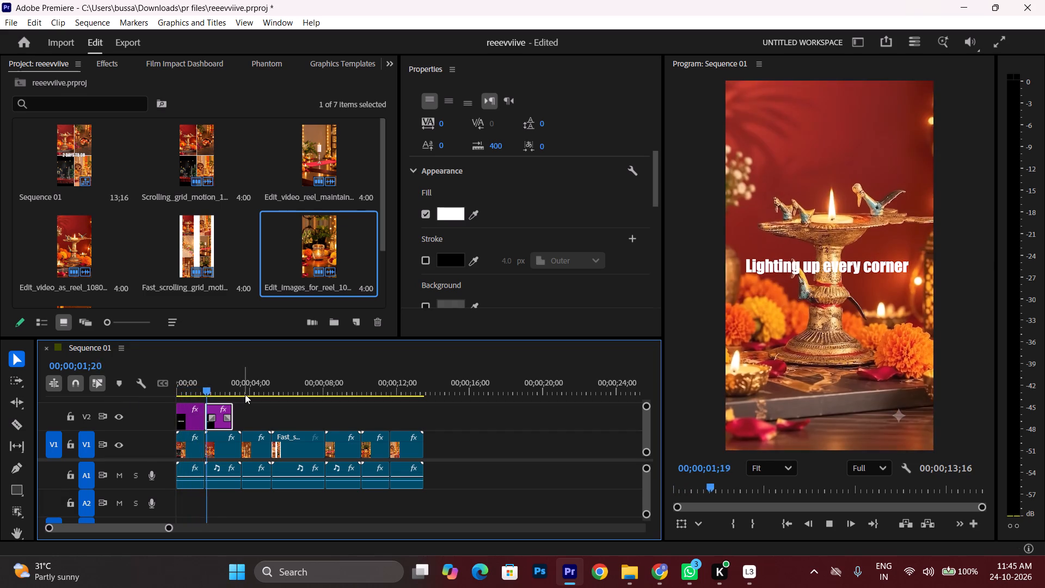
{"action": "key", "text": "space"}
Move the "Lighting up every corner" text above the lamp near the top of the frame and enlarge it to font size 69.
{"action": "left_click_drag", "start_coordinate": [850, 267], "coordinate": [852, 167]}
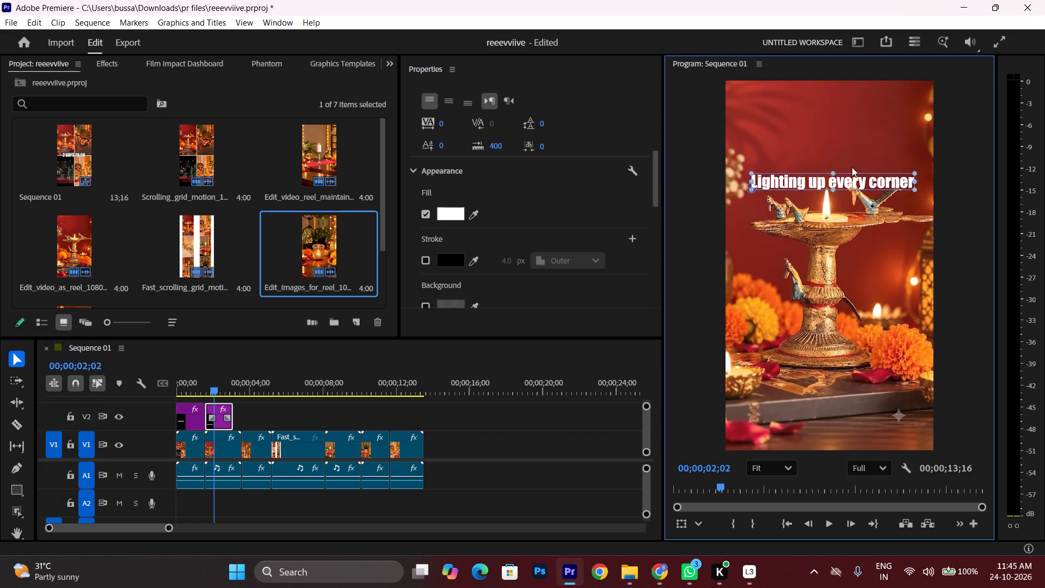
{"action": "left_click_drag", "start_coordinate": [852, 167], "coordinate": [837, 111]}
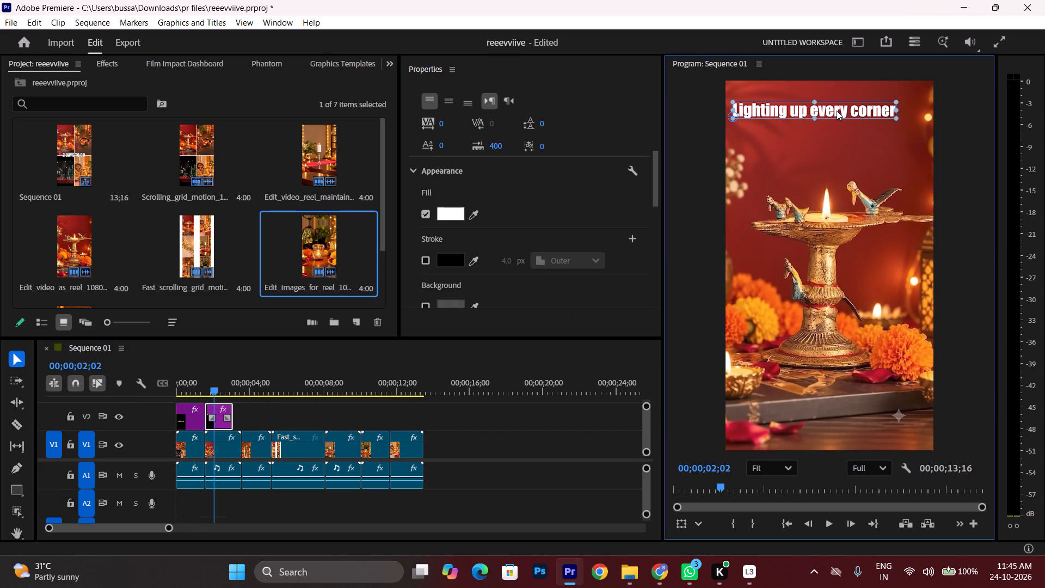
{"action": "left_click_drag", "start_coordinate": [837, 111], "coordinate": [838, 111]}
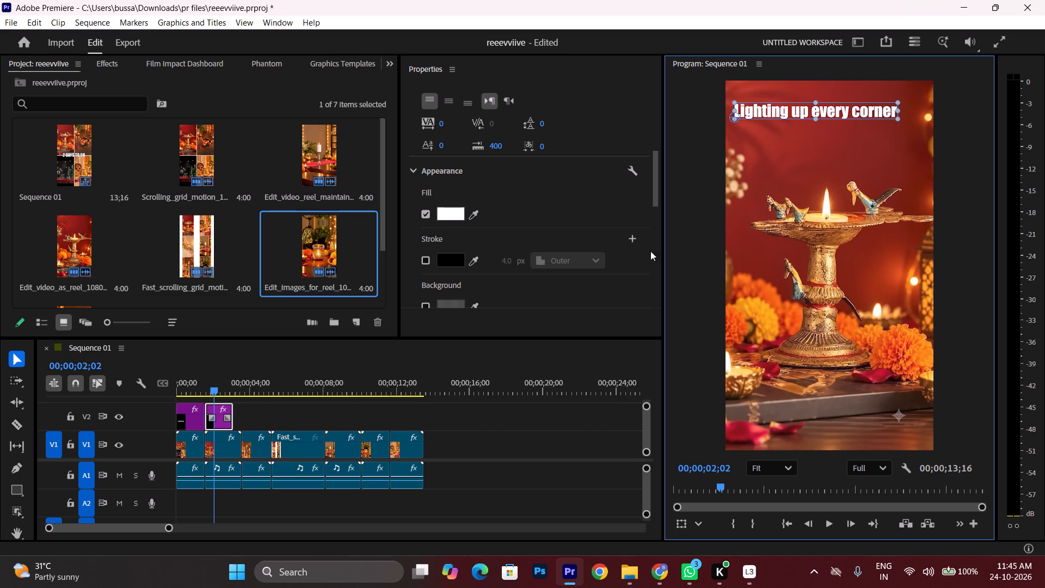
{"action": "scroll", "coordinate": [517, 218], "scroll_direction": "up", "scroll_amount": 5}
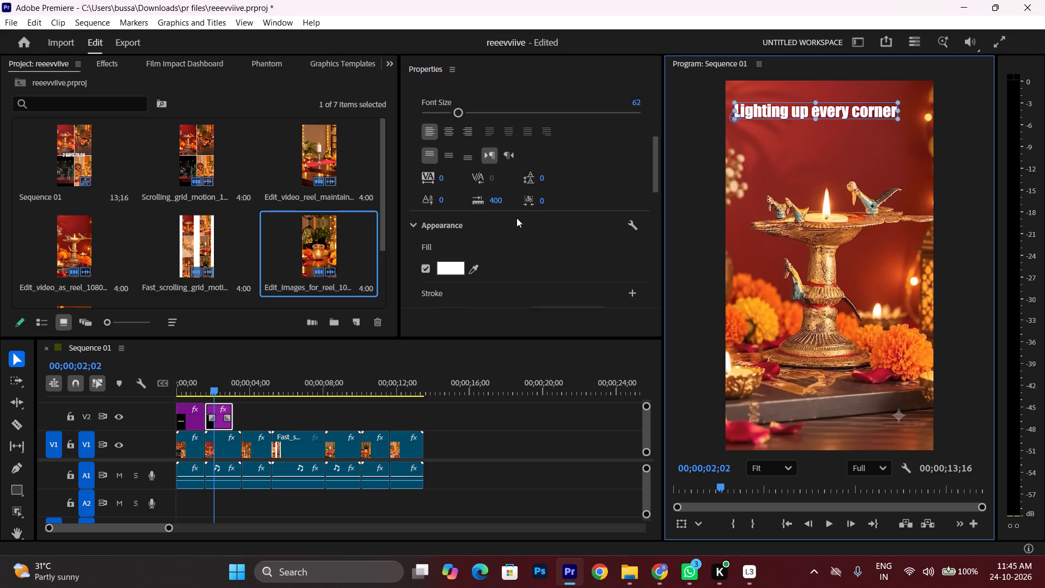
{"action": "scroll", "coordinate": [517, 218], "scroll_direction": "up", "scroll_amount": 4}
{"action": "left_click", "coordinate": [457, 182]}
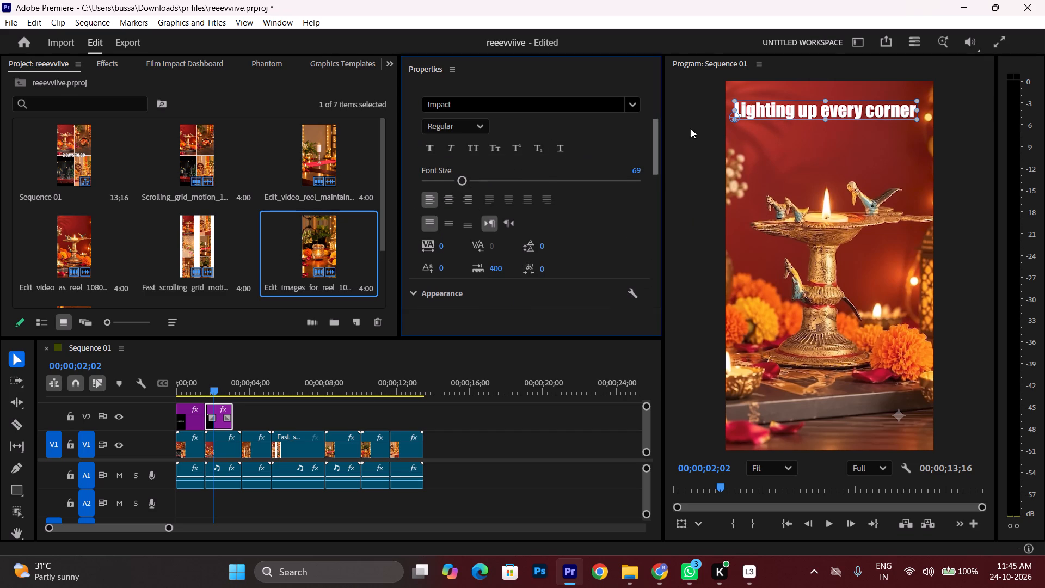
Remove "every corner" from the second title so it reads only "Lighting up".
{"action": "left_click", "coordinate": [822, 106]}
{"action": "double_click", "coordinate": [822, 110]}
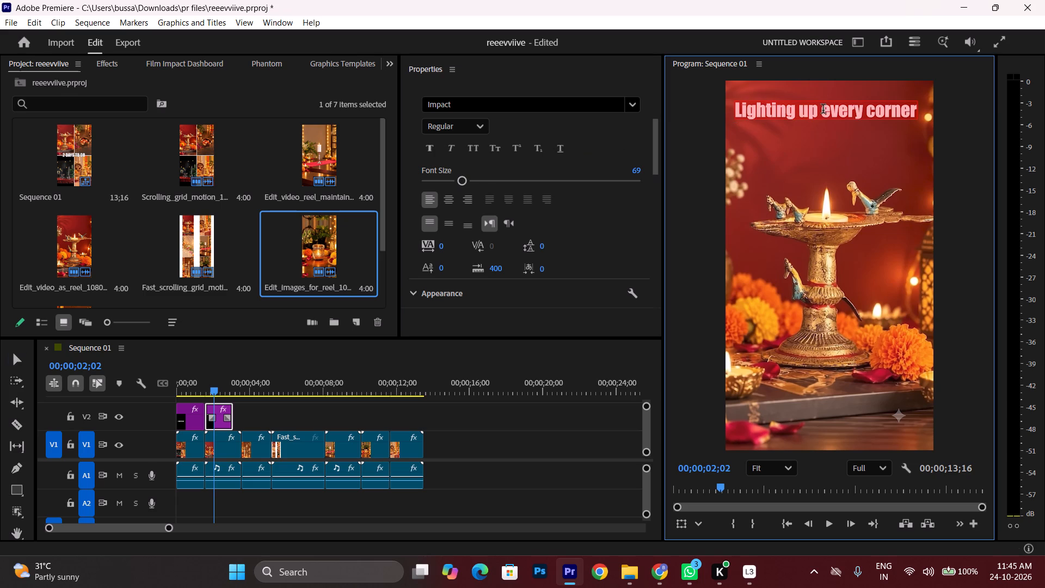
{"action": "left_click", "coordinate": [823, 110]}
{"action": "left_click", "coordinate": [823, 110]}
{"action": "left_click_drag", "start_coordinate": [823, 110], "coordinate": [867, 112]}
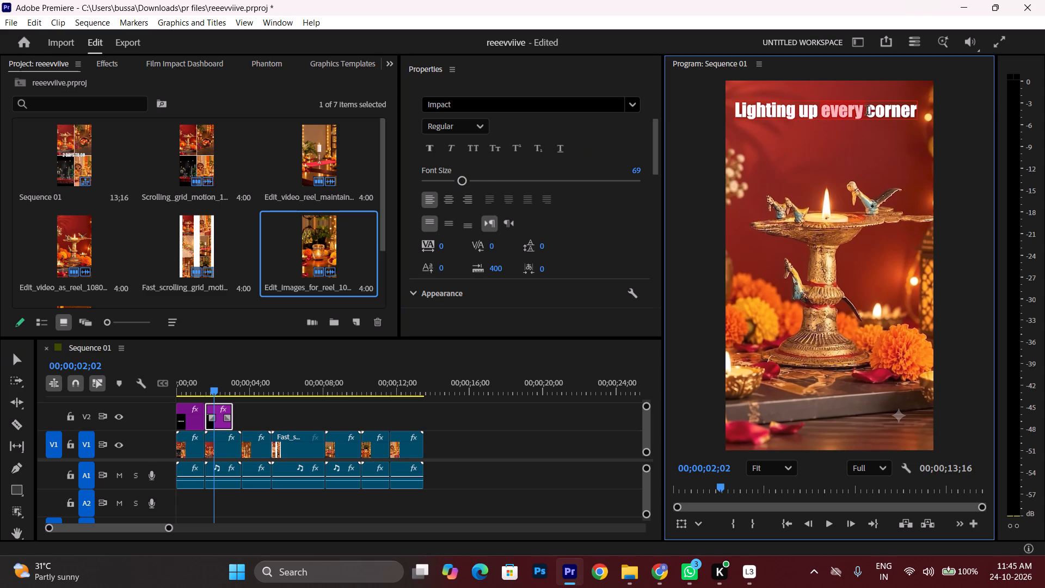
{"action": "left_click_drag", "start_coordinate": [867, 112], "coordinate": [914, 114]}
{"action": "key", "text": "shift+Return"}
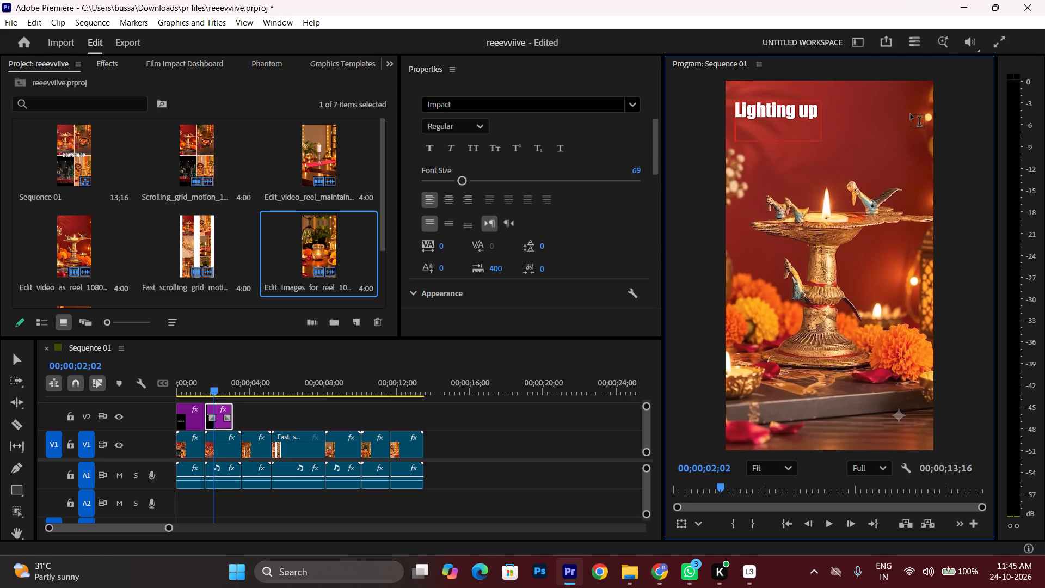
{"action": "left_click", "coordinate": [777, 133]}
{"action": "left_click", "coordinate": [776, 131]}
{"action": "key", "text": "BackSpace"}
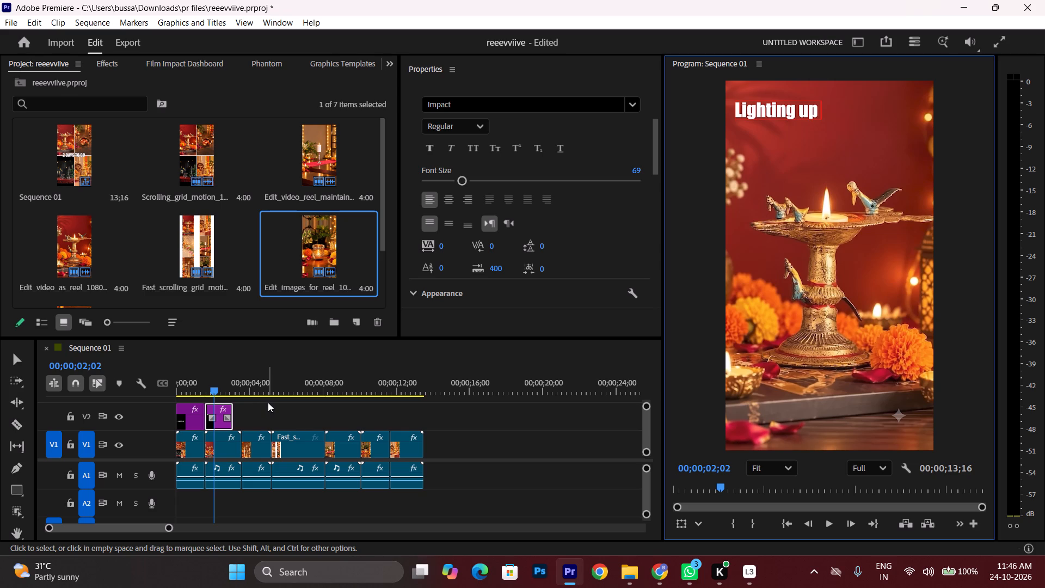
{"action": "key", "text": "c"}
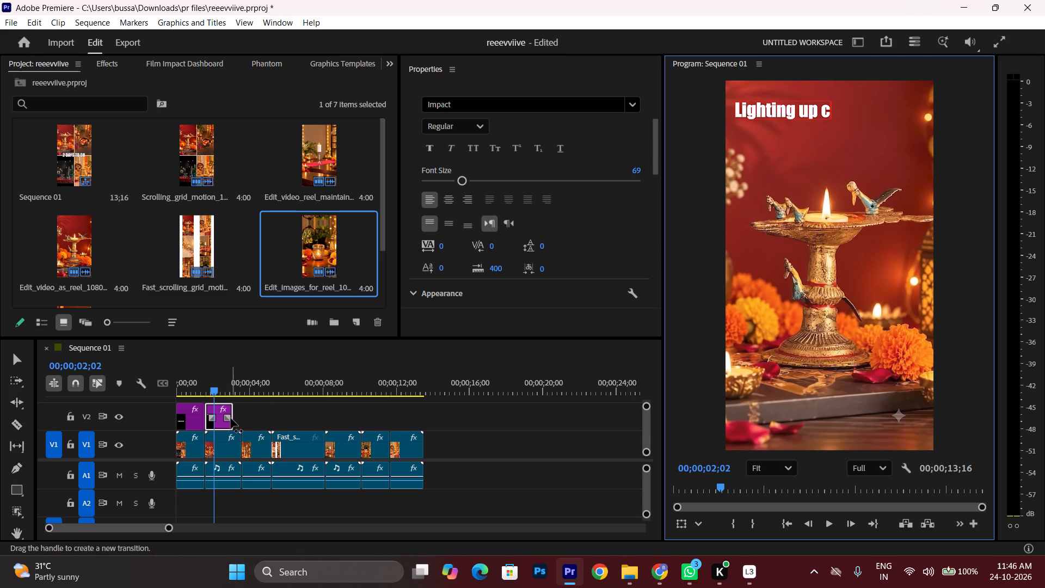
{"action": "key", "text": "BackSpace"}
{"action": "key", "text": "BackSpace"}
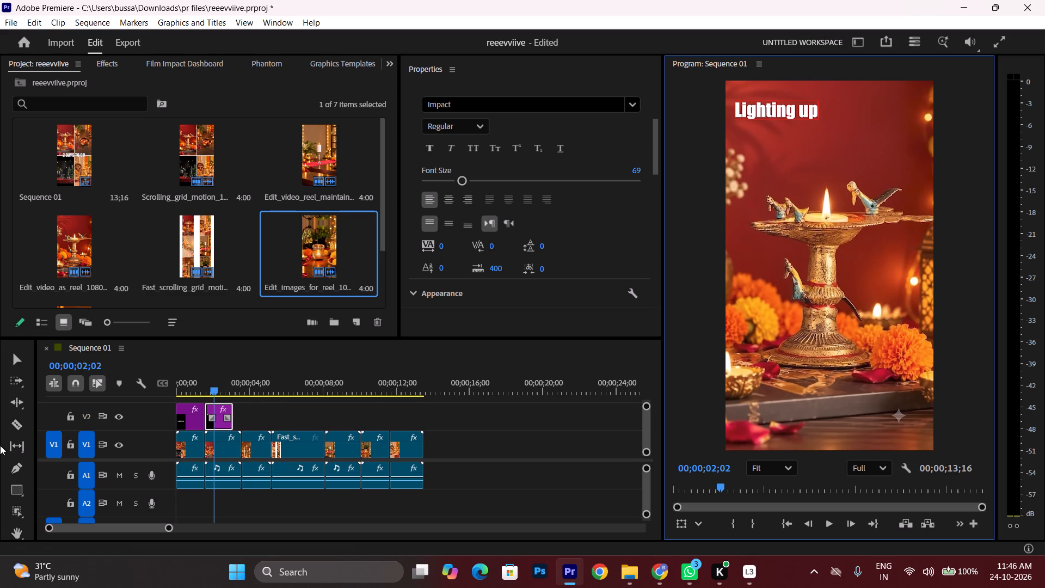
Split the "Lighting up" title near its middle and move the second half onto the track above V2.
{"action": "left_click", "coordinate": [21, 424]}
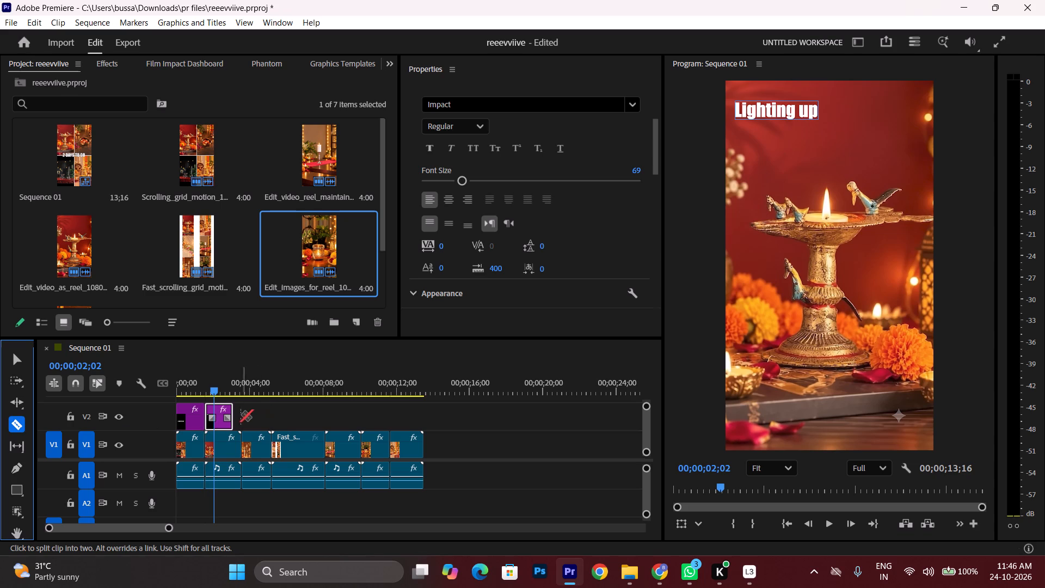
{"action": "left_click", "coordinate": [220, 422]}
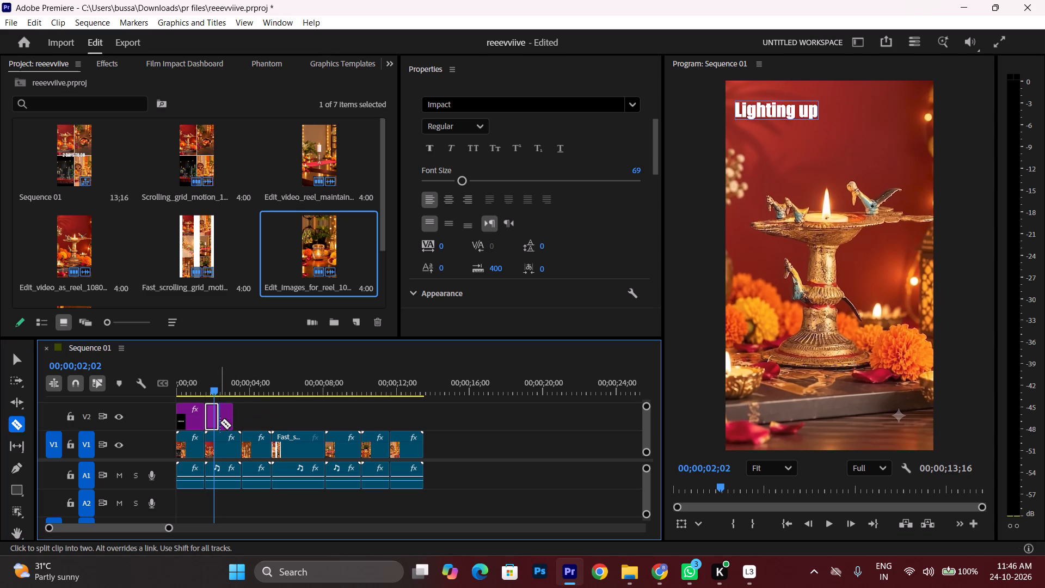
{"action": "key", "text": "v"}
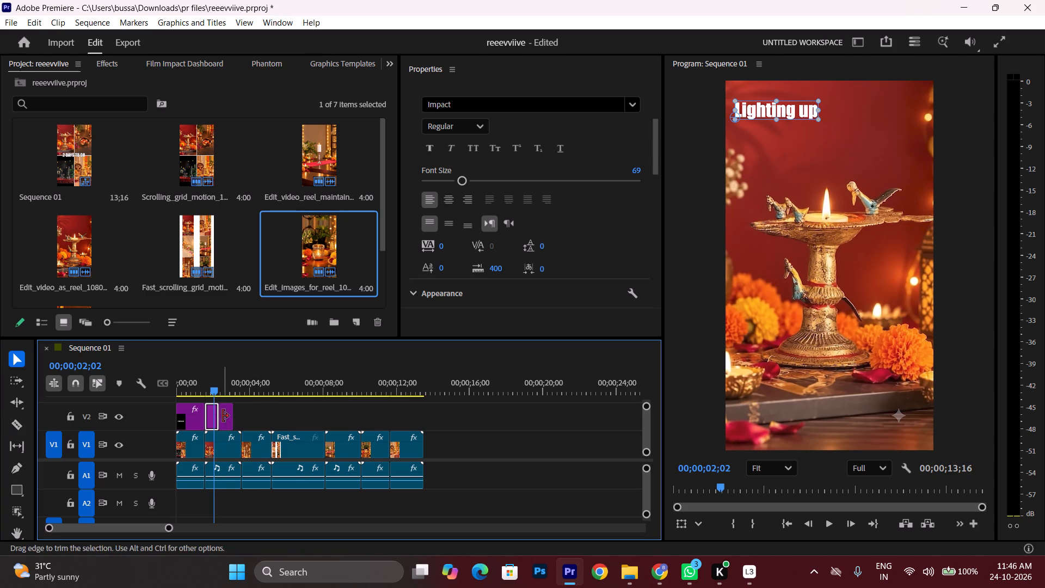
{"action": "left_click_drag", "start_coordinate": [226, 419], "coordinate": [220, 403]}
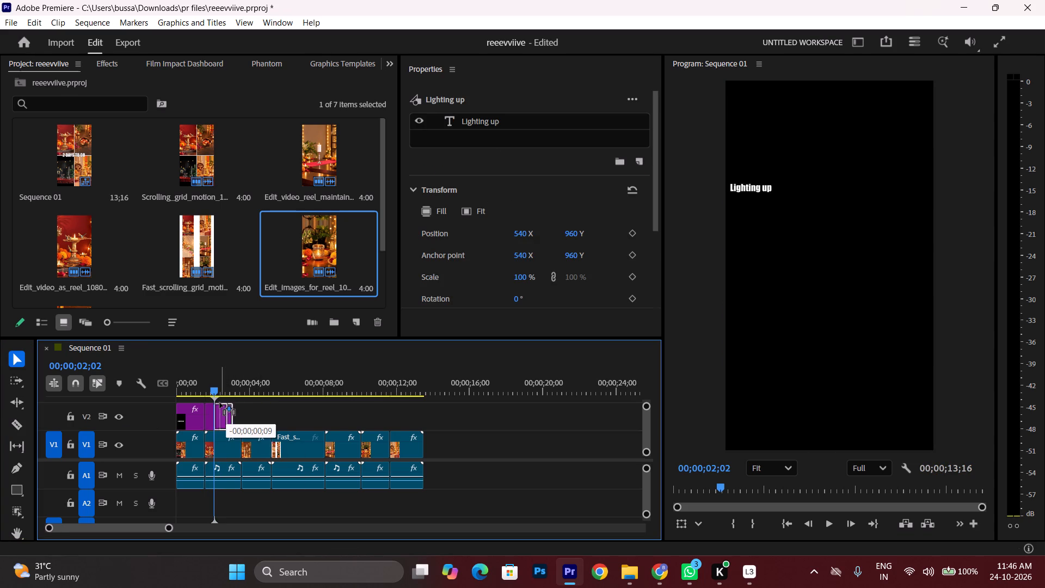
{"action": "left_click_drag", "start_coordinate": [220, 403], "coordinate": [224, 398]}
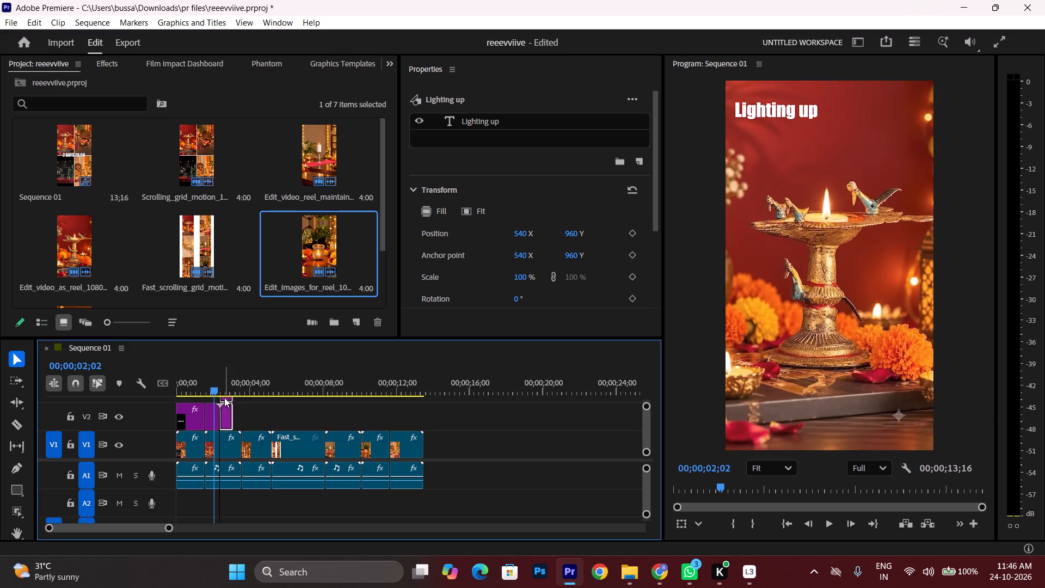
Replace the text of the title piece above V2 with "Every corner", starting with a capital E.
{"action": "left_click_drag", "start_coordinate": [216, 383], "coordinate": [224, 389]}
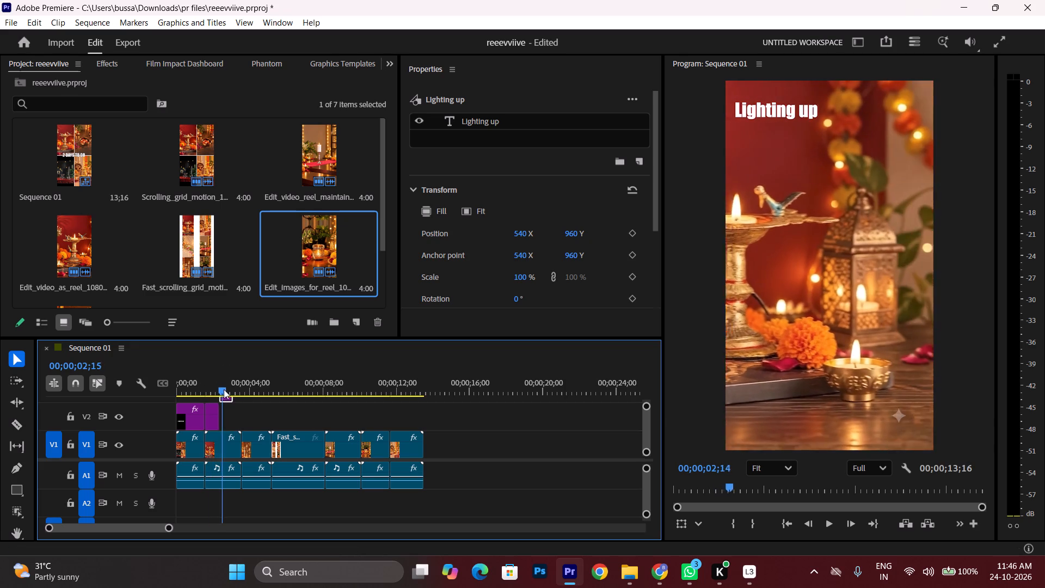
{"action": "left_click_drag", "start_coordinate": [224, 389], "coordinate": [229, 389]}
{"action": "left_click", "coordinate": [788, 110]}
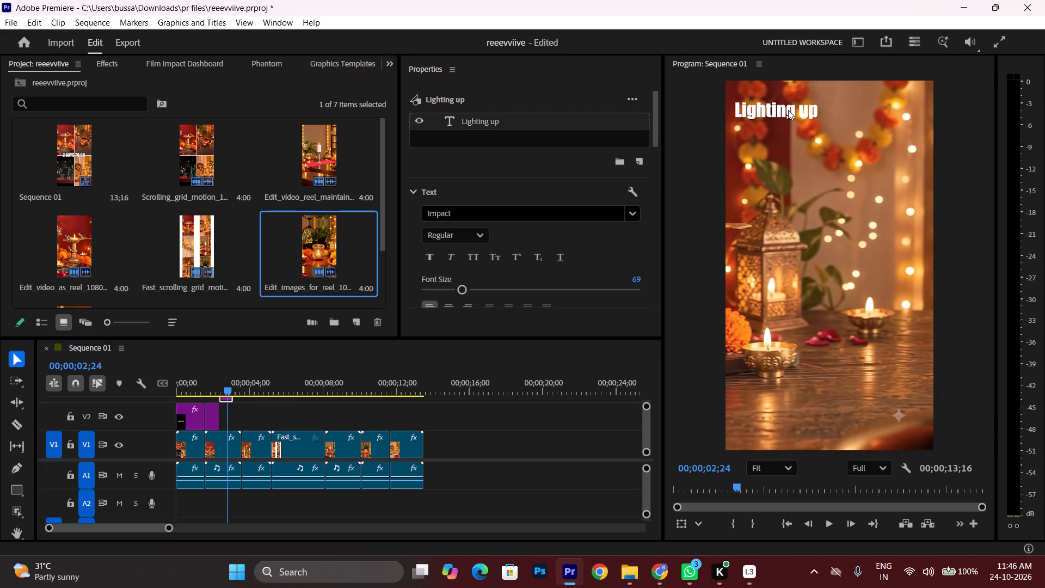
{"action": "double_click", "coordinate": [788, 110]}
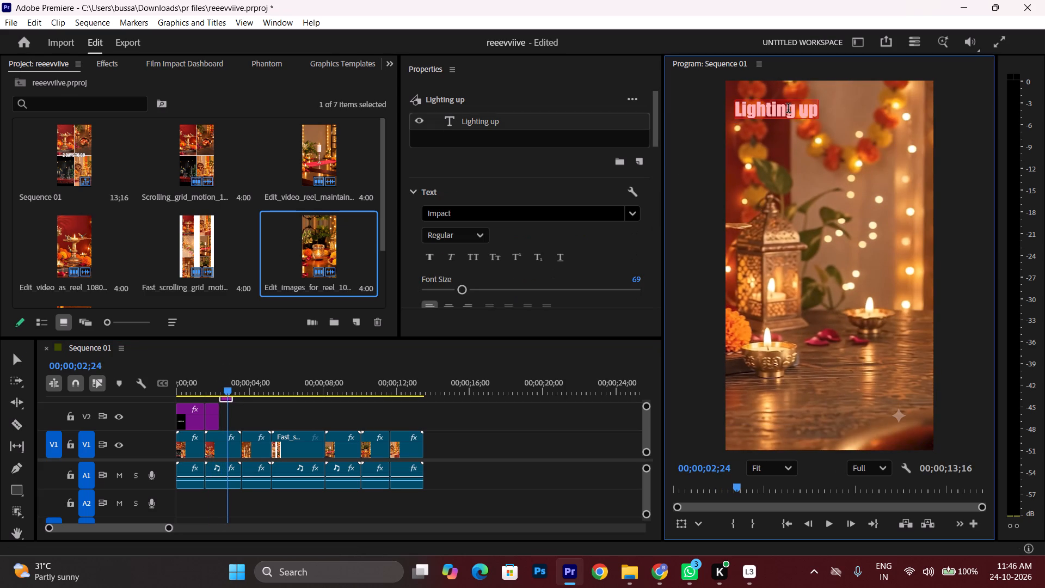
{"action": "key", "text": "ctrl+v"}
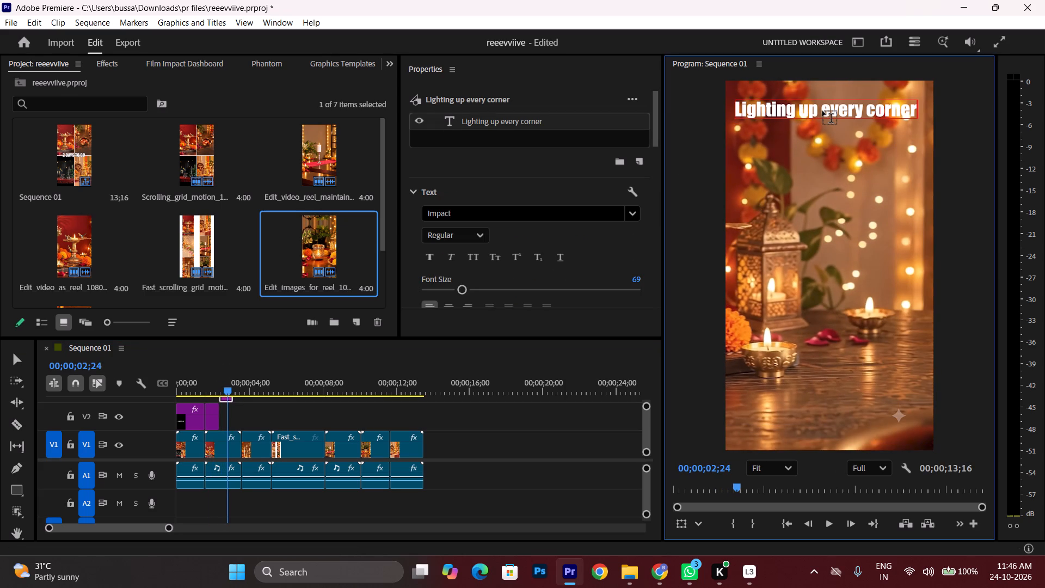
{"action": "left_click_drag", "start_coordinate": [822, 111], "coordinate": [711, 108]}
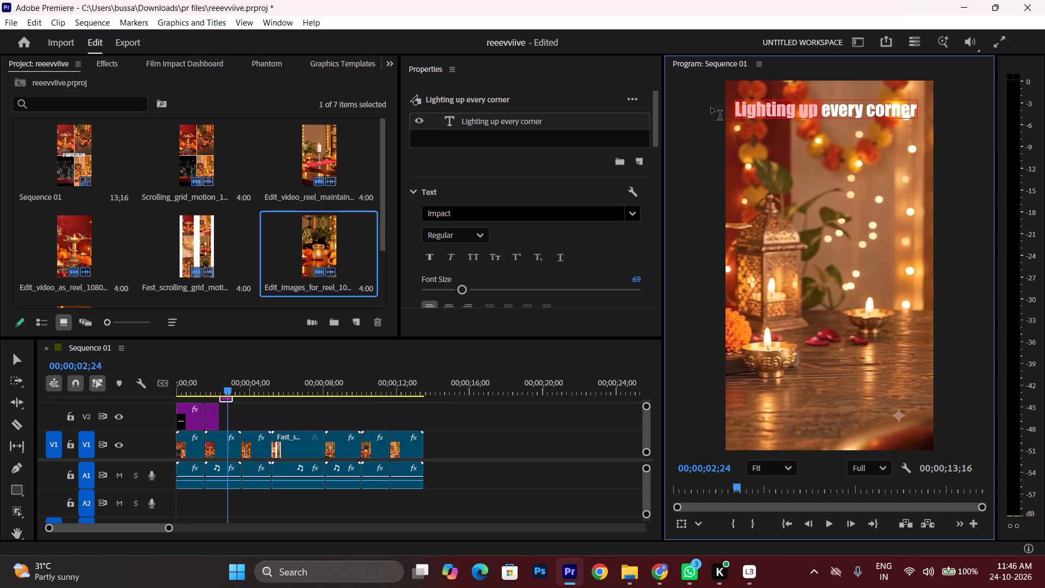
{"action": "key", "text": "BackSpace"}
{"action": "left_click", "coordinate": [745, 112]}
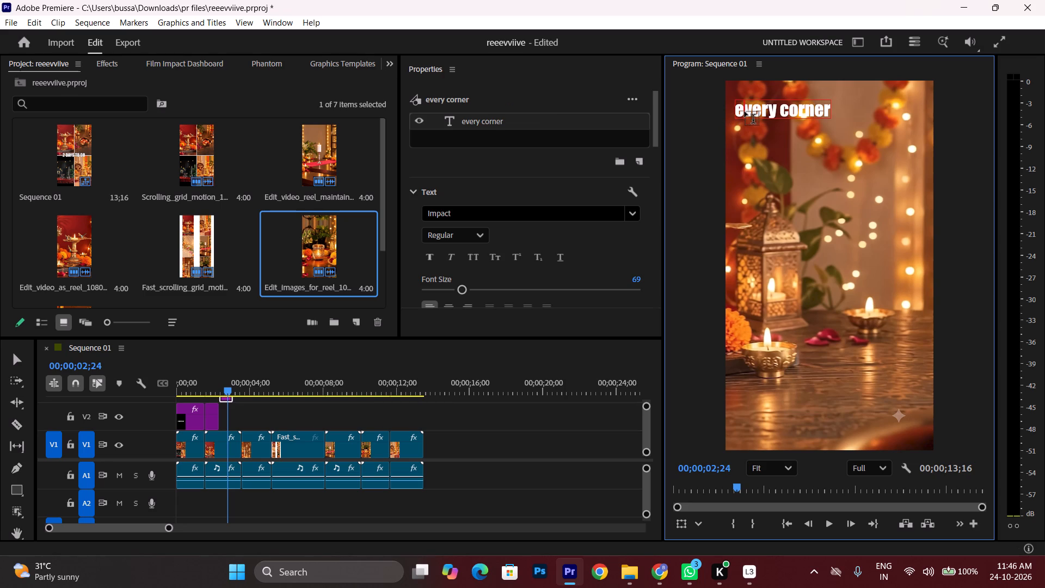
{"action": "key", "text": "BackSpace"}
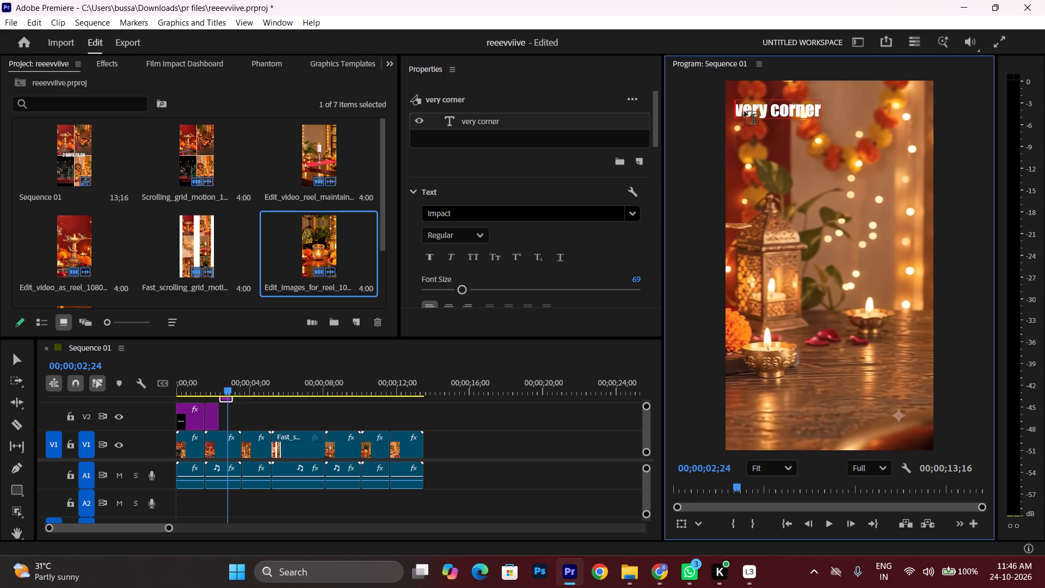
{"action": "key", "text": "shift+e"}
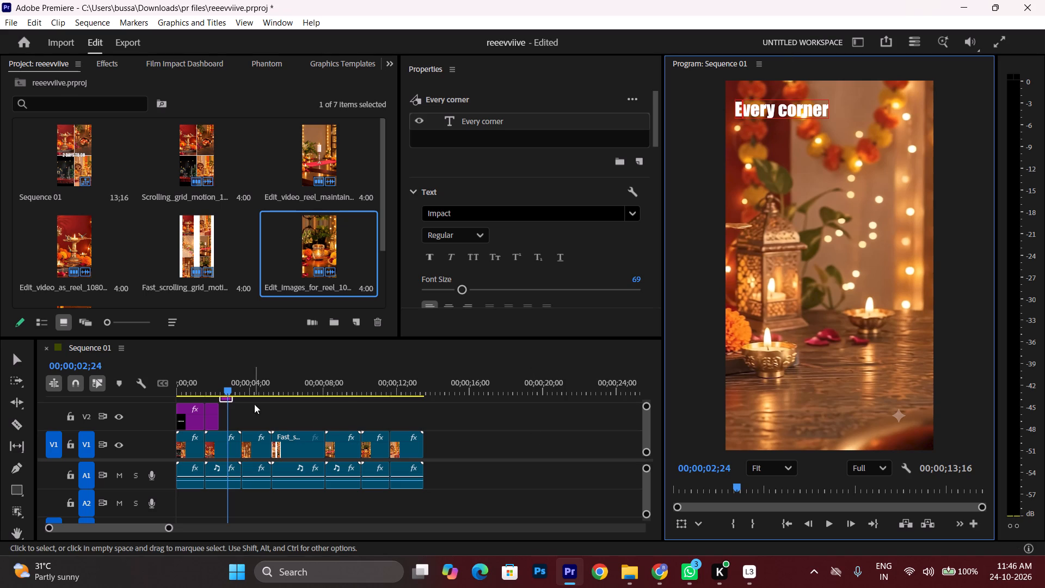
Extend the end of the "Lighting up" title on V2 to match the end of the "Every corner" title.
{"action": "left_click_drag", "start_coordinate": [220, 423], "coordinate": [231, 423]}
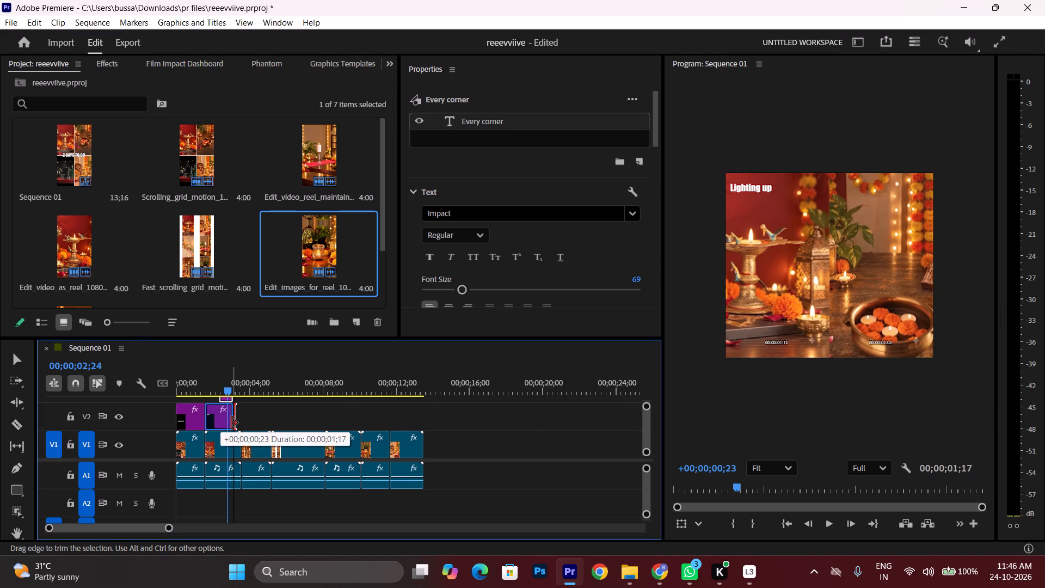
{"action": "left_click_drag", "start_coordinate": [231, 423], "coordinate": [233, 423]}
Move the "Every corner" text below "Lighting up" in the frame, offset slightly to its right.
{"action": "left_click_drag", "start_coordinate": [226, 386], "coordinate": [224, 386]}
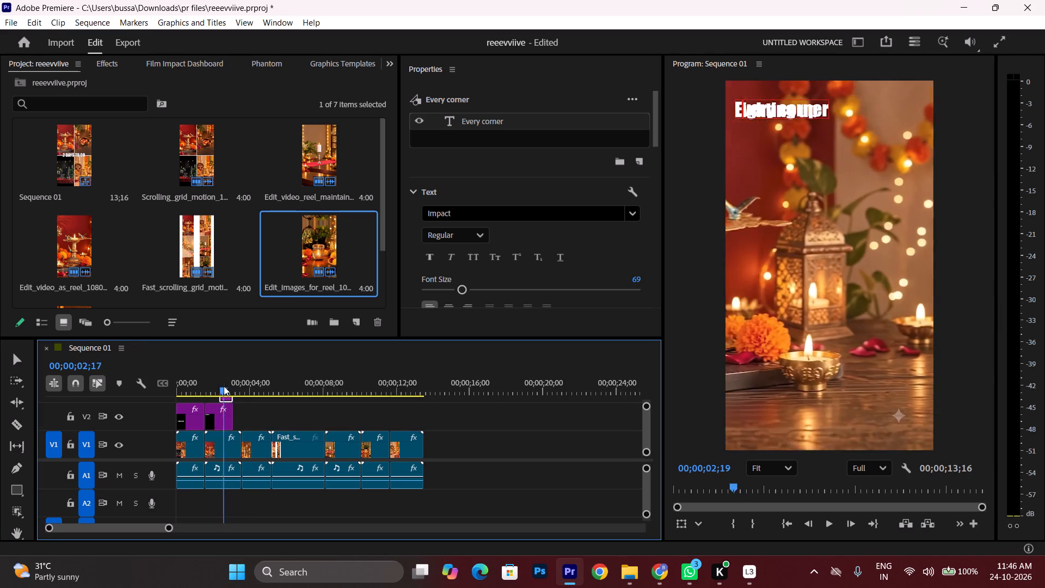
{"action": "left_click_drag", "start_coordinate": [224, 386], "coordinate": [225, 393]}
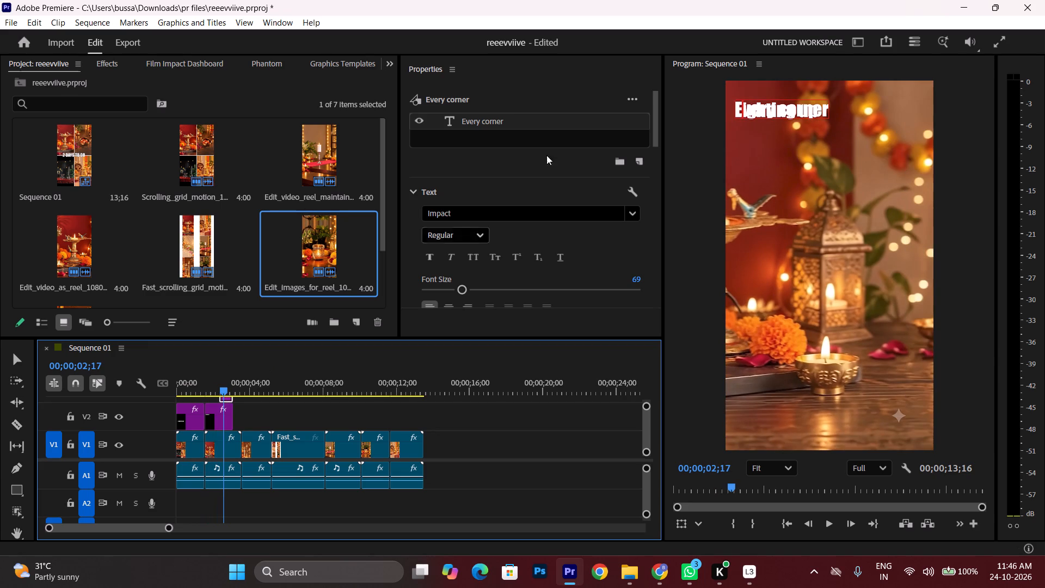
{"action": "left_click", "coordinate": [9, 354]}
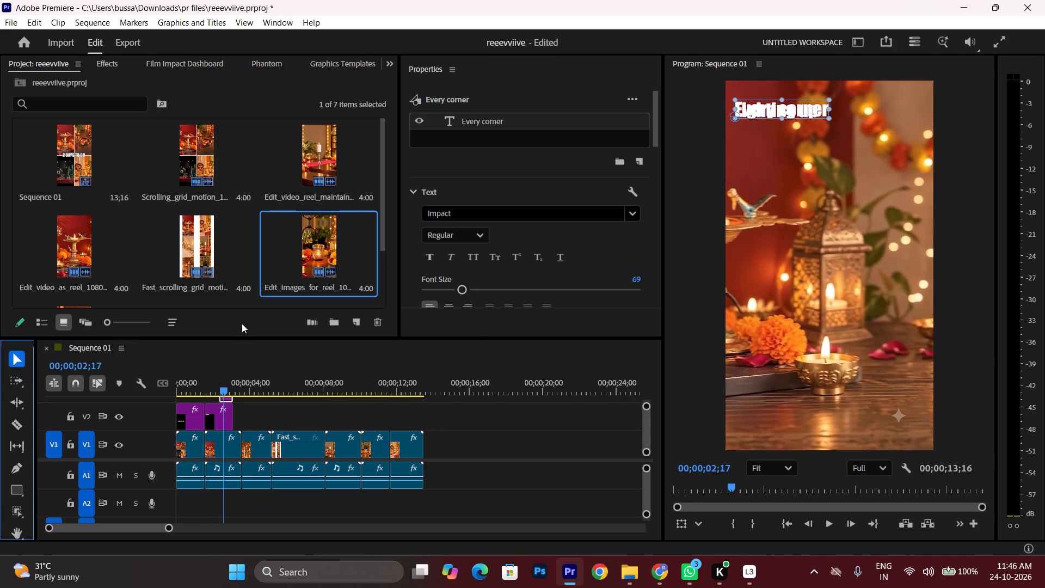
{"action": "left_click_drag", "start_coordinate": [760, 109], "coordinate": [761, 131]}
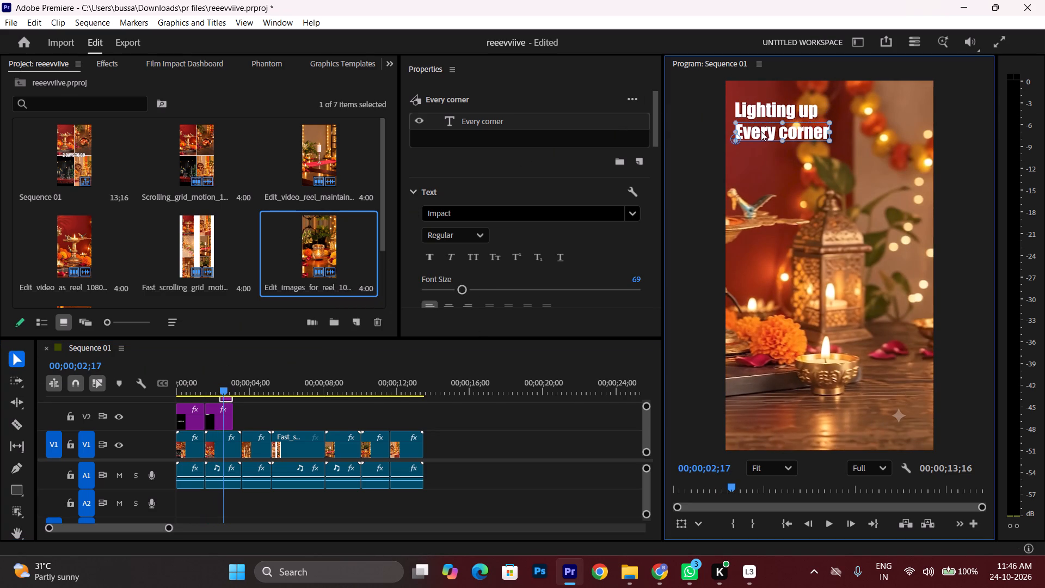
{"action": "left_click_drag", "start_coordinate": [761, 131], "coordinate": [780, 139]}
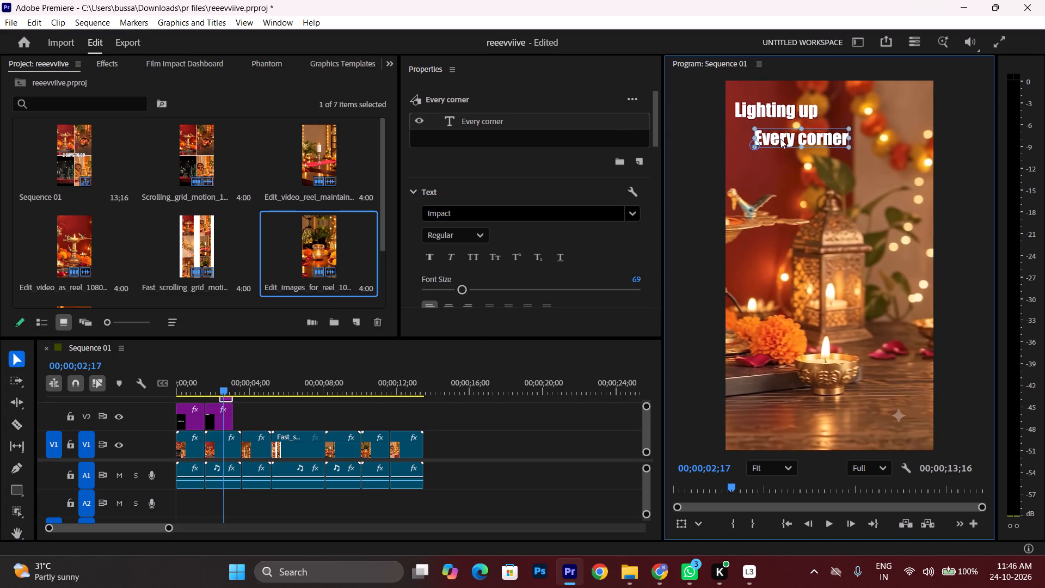
{"action": "left_click_drag", "start_coordinate": [780, 139], "coordinate": [780, 142]}
Enlarge the "Lighting up" text to a little over half the frame's width, making it bigger than "Every corner".
{"action": "left_click", "coordinate": [778, 115]}
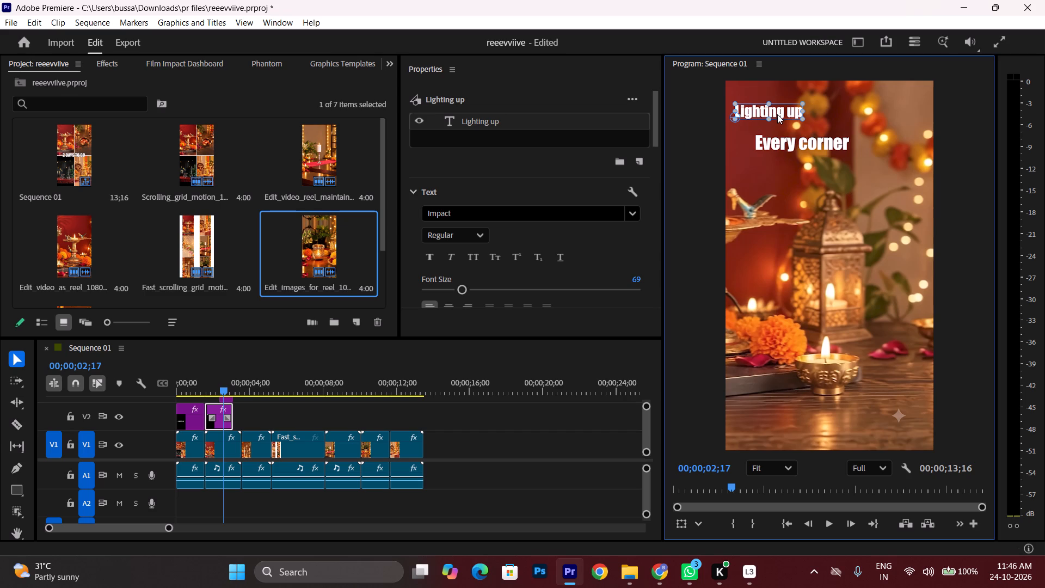
{"action": "left_click_drag", "start_coordinate": [804, 103], "coordinate": [836, 90]}
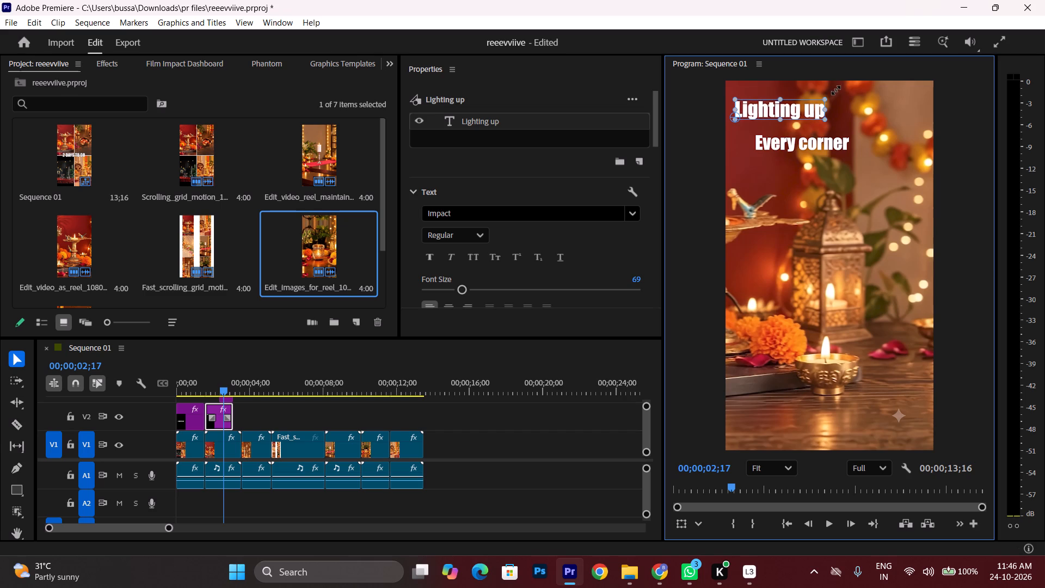
{"action": "left_click_drag", "start_coordinate": [836, 90], "coordinate": [898, 76]}
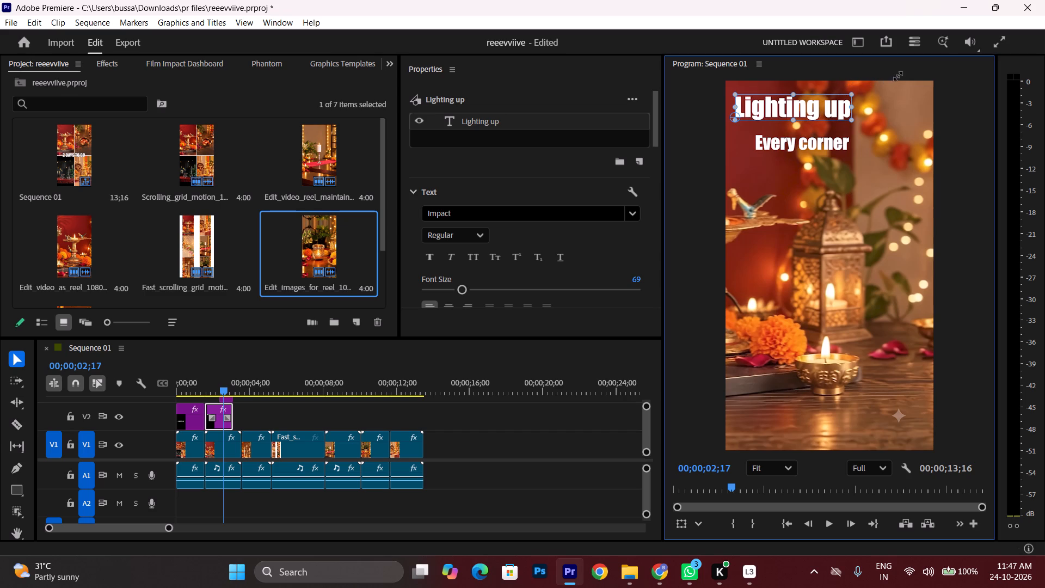
{"action": "left_click_drag", "start_coordinate": [898, 76], "coordinate": [898, 76]}
Shift the "Every corner" text further right and up so it sits tightly beneath the end of "Lighting up".
{"action": "left_click", "coordinate": [795, 145]}
{"action": "left_click_drag", "start_coordinate": [810, 140], "coordinate": [816, 140]}
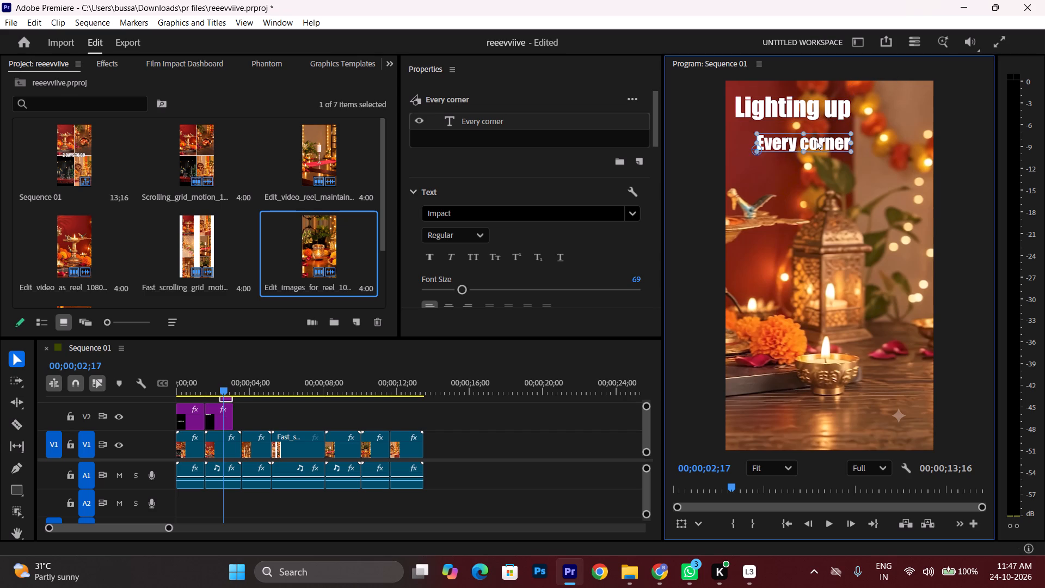
{"action": "left_click_drag", "start_coordinate": [816, 140], "coordinate": [834, 136]}
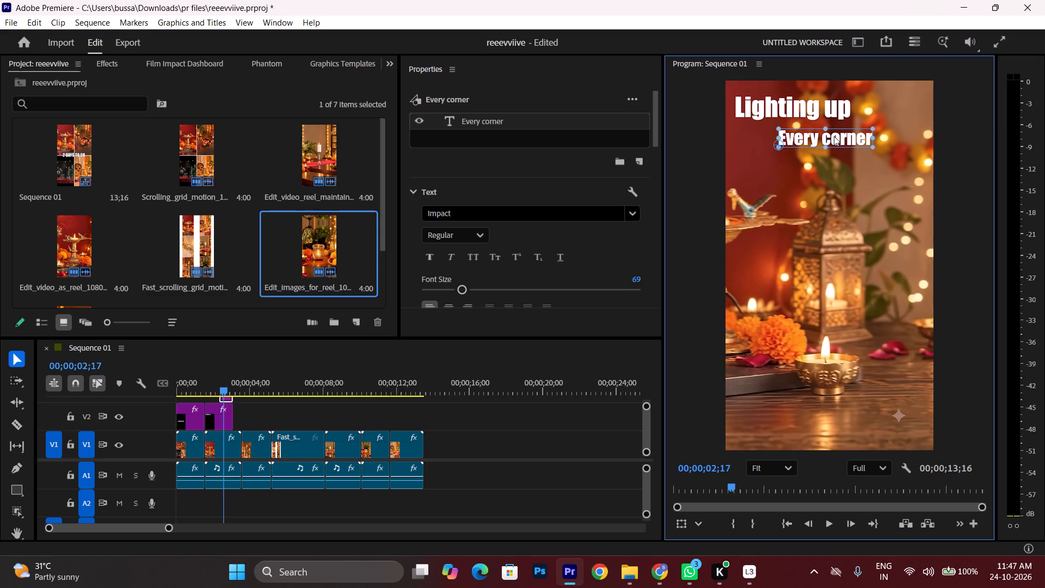
{"action": "left_click_drag", "start_coordinate": [834, 136], "coordinate": [835, 128]}
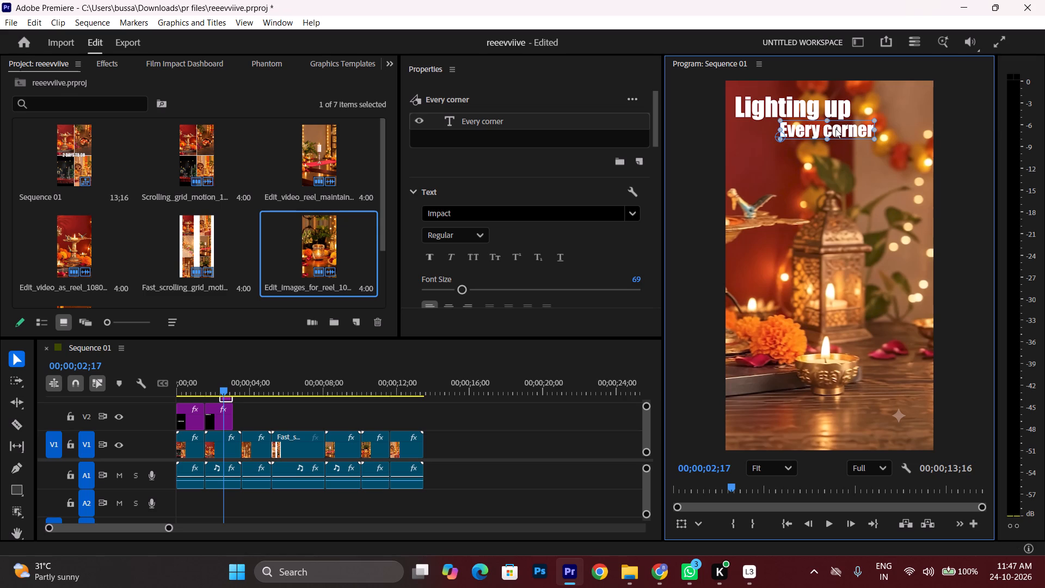
{"action": "left_click_drag", "start_coordinate": [835, 128], "coordinate": [835, 130]}
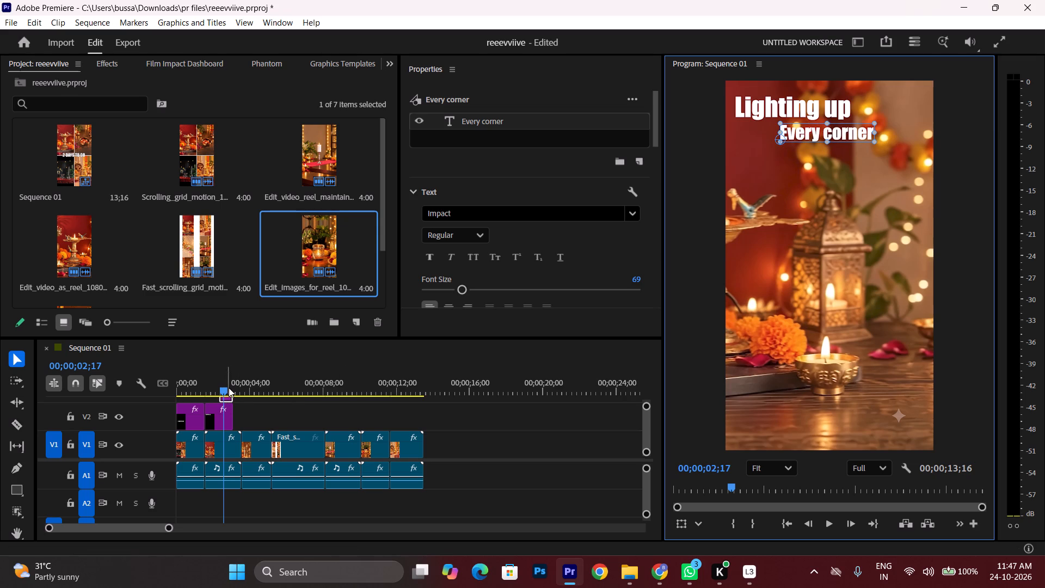
Play the sequence from the start through the second clip to review the "Lighting up" and "Every corner" titles.
{"action": "left_click_drag", "start_coordinate": [229, 388], "coordinate": [181, 386]}
{"action": "key", "text": "space"}
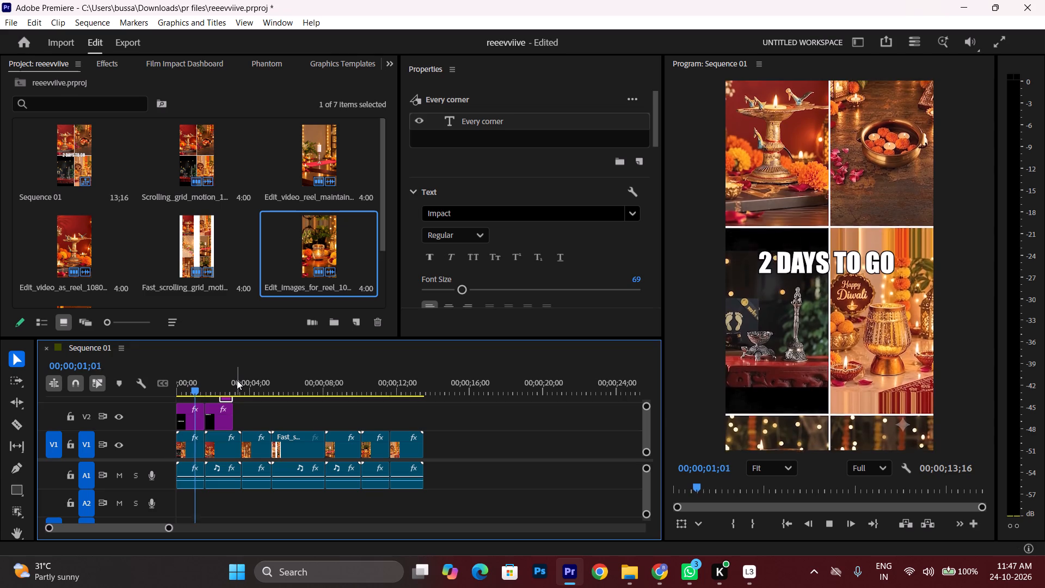
{"action": "key", "text": "space"}
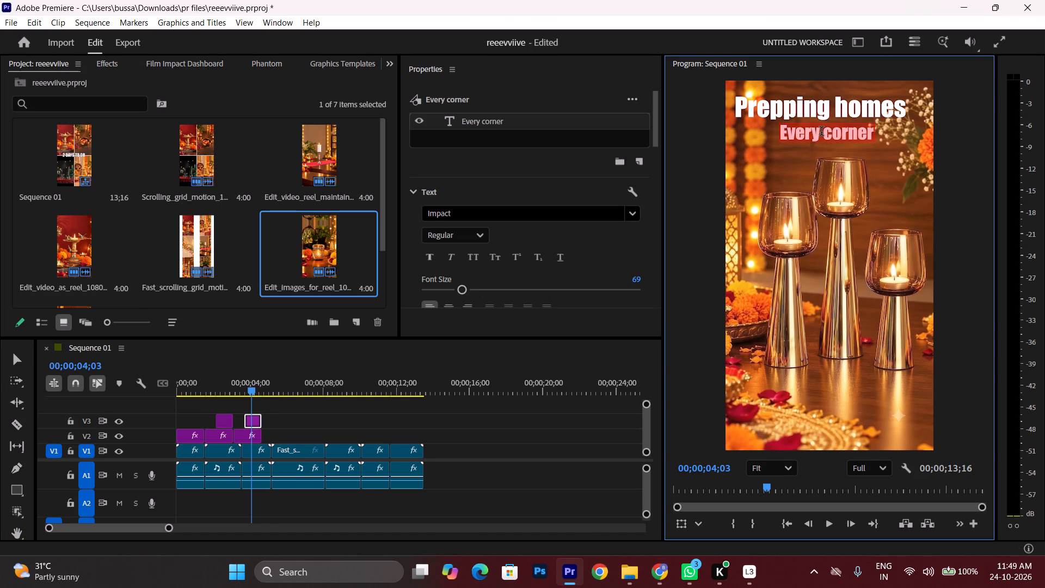
{"action": "key", "text": "ctrl+v"}
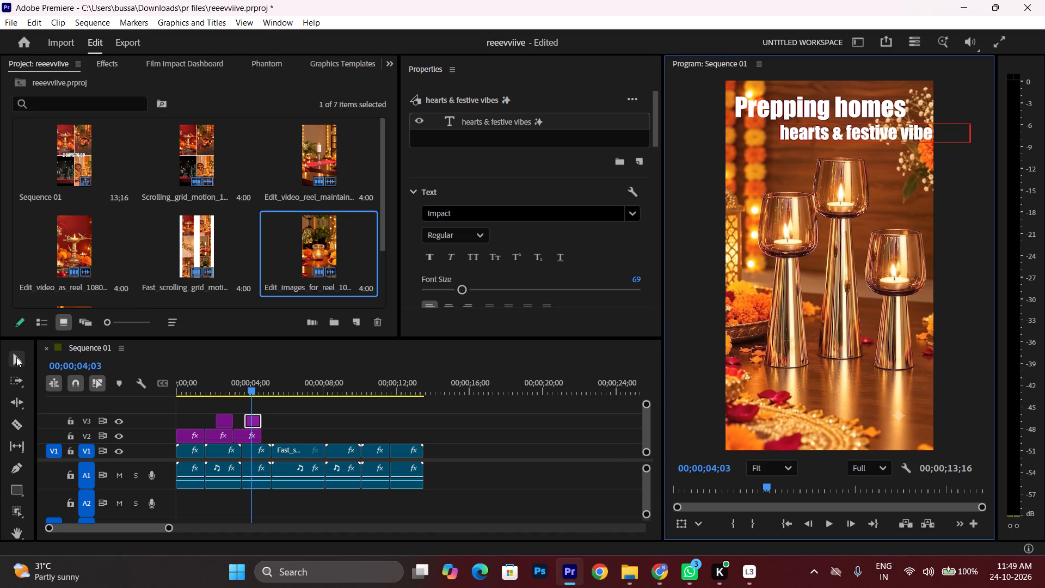
Shift the "hearts & festive vibes ✨" title left in the frame until the whole line fits.
{"action": "left_click", "coordinate": [17, 357]}
{"action": "left_click_drag", "start_coordinate": [816, 132], "coordinate": [779, 132]}
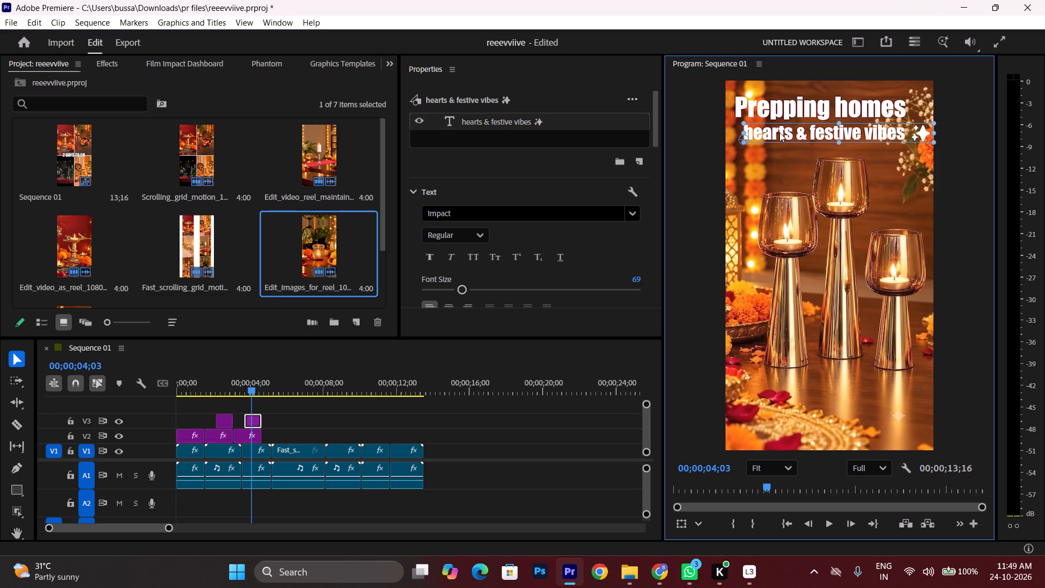
{"action": "left_click_drag", "start_coordinate": [779, 132], "coordinate": [779, 132]}
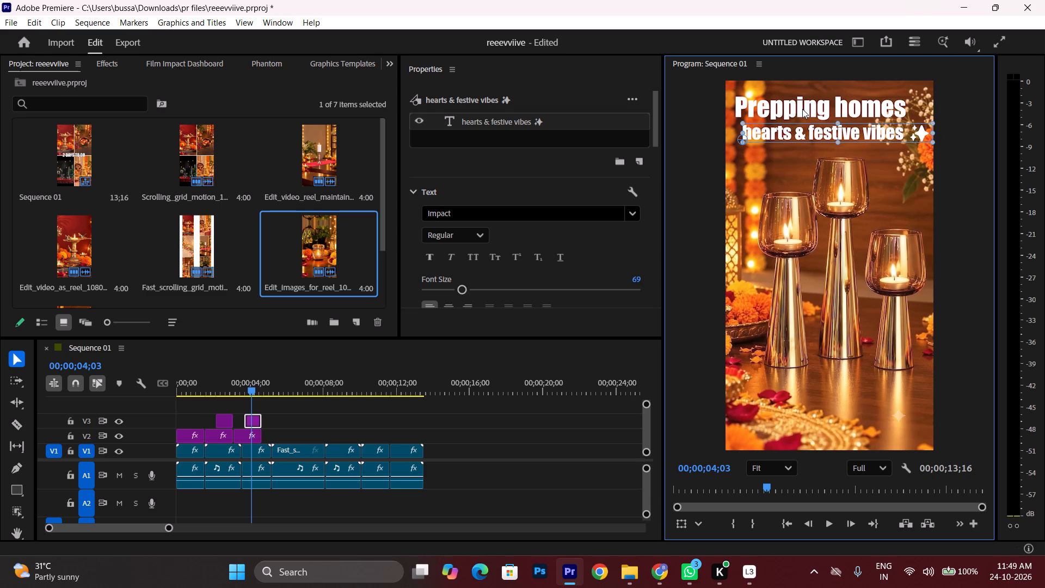
Nudge the "Prepping homes" title slightly up and left, raise "hearts & festive vibes ✨" closer beneath it, and play the section.
{"action": "left_click", "coordinate": [802, 109]}
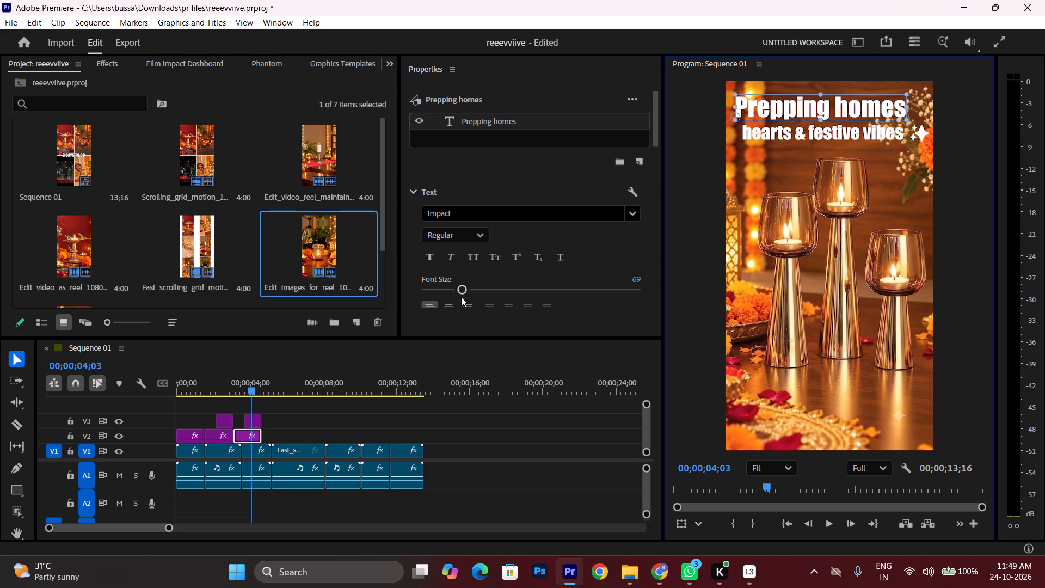
{"action": "left_click", "coordinate": [750, 177]}
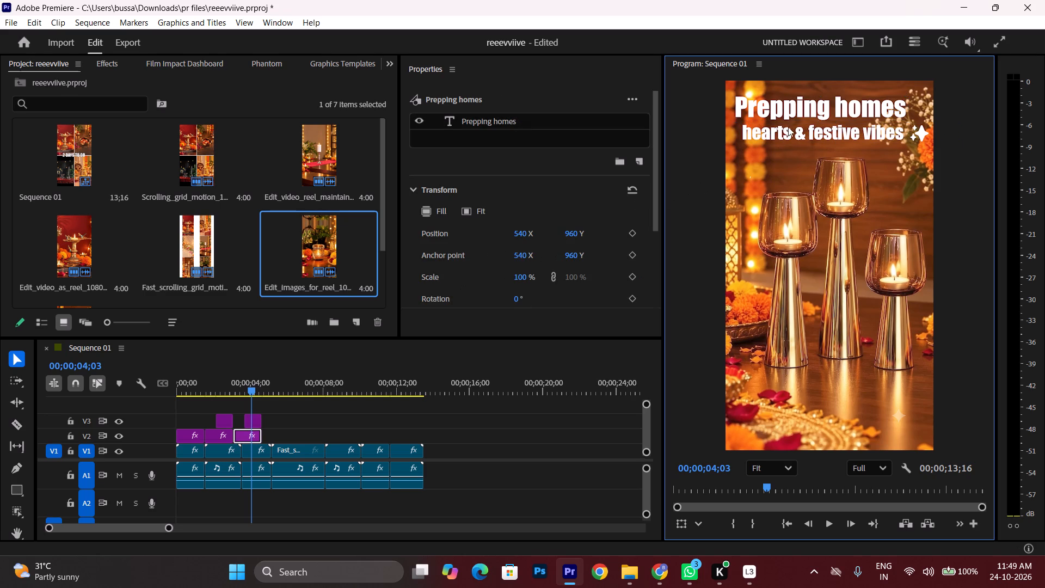
{"action": "left_click", "coordinate": [792, 109]}
{"action": "left_click", "coordinate": [792, 109]}
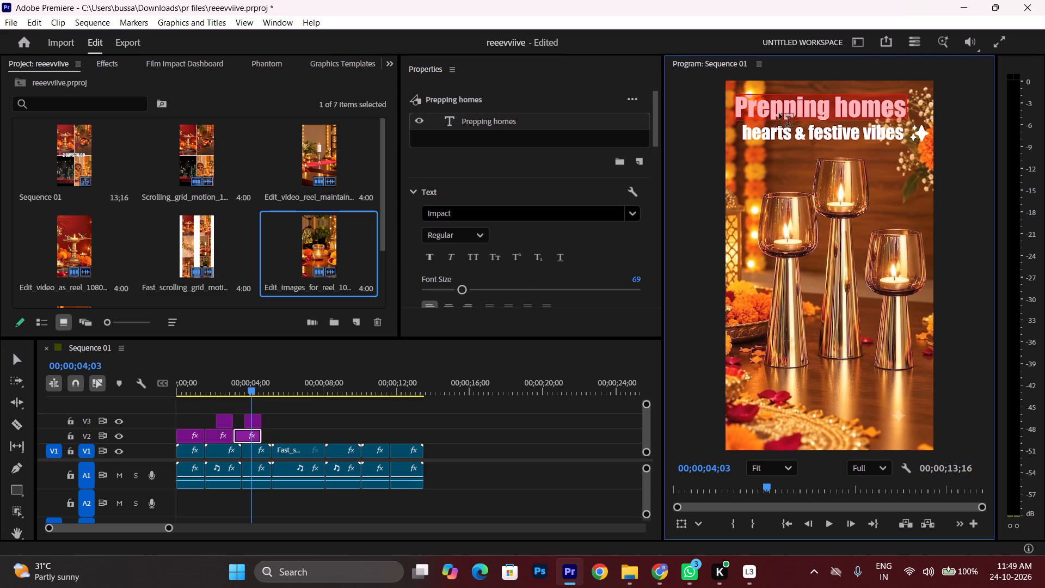
{"action": "left_click", "coordinate": [20, 360]}
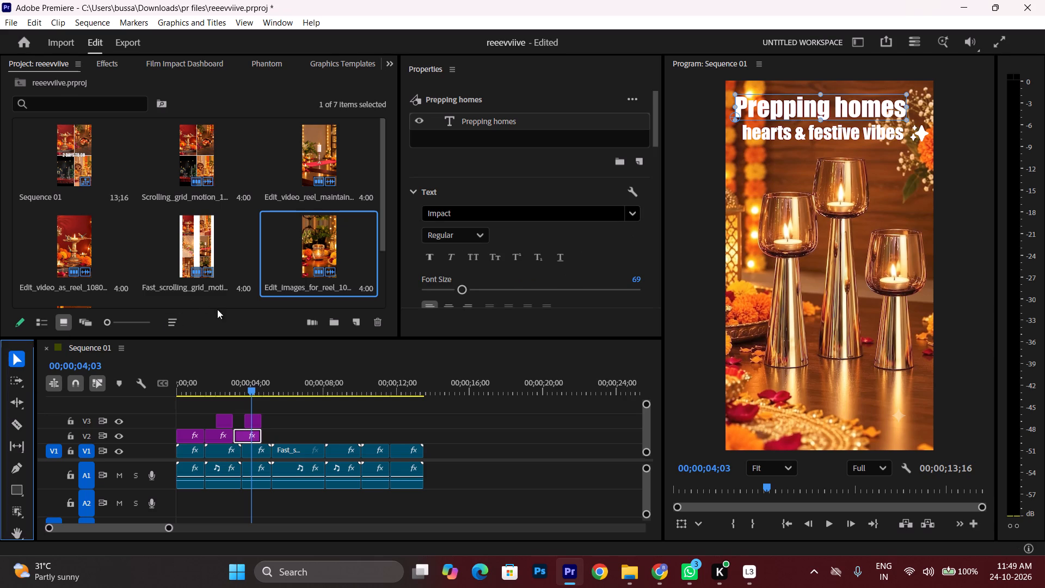
{"action": "left_click_drag", "start_coordinate": [776, 105], "coordinate": [770, 103]}
{"action": "left_click", "coordinate": [770, 103]}
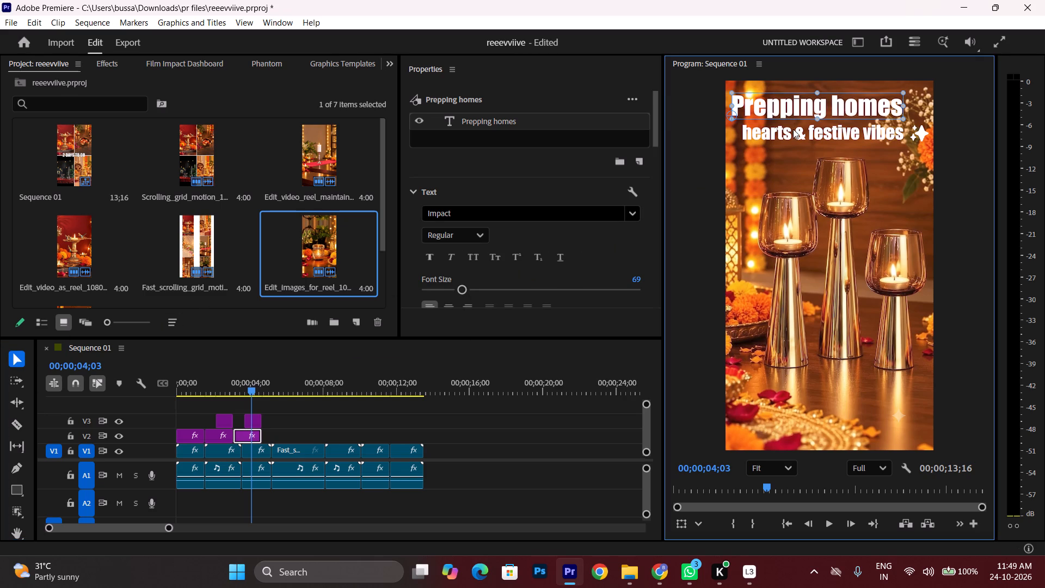
{"action": "left_click", "coordinate": [807, 135]}
{"action": "left_click", "coordinate": [807, 134]}
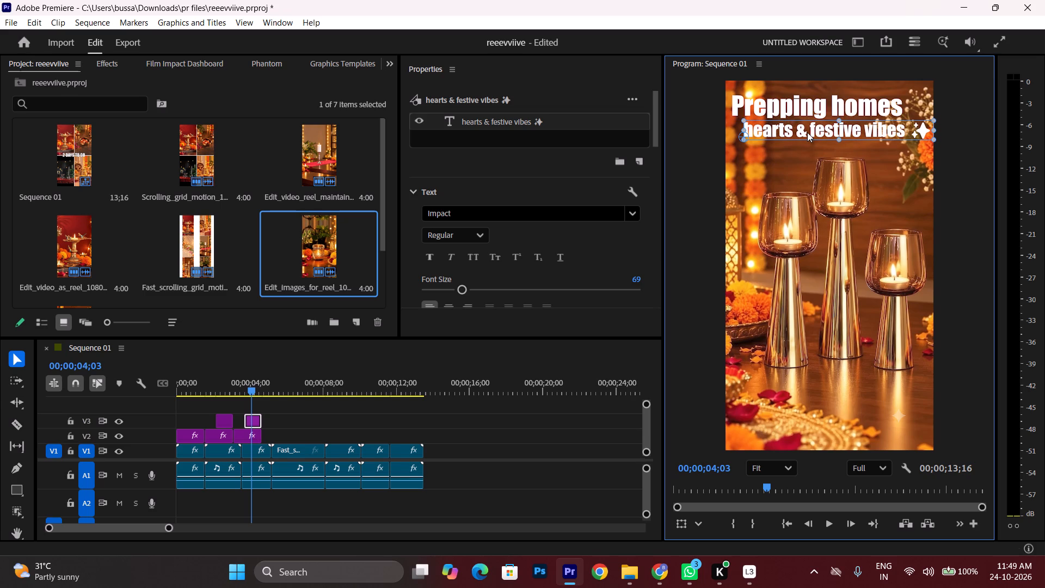
{"action": "left_click", "coordinate": [955, 244]}
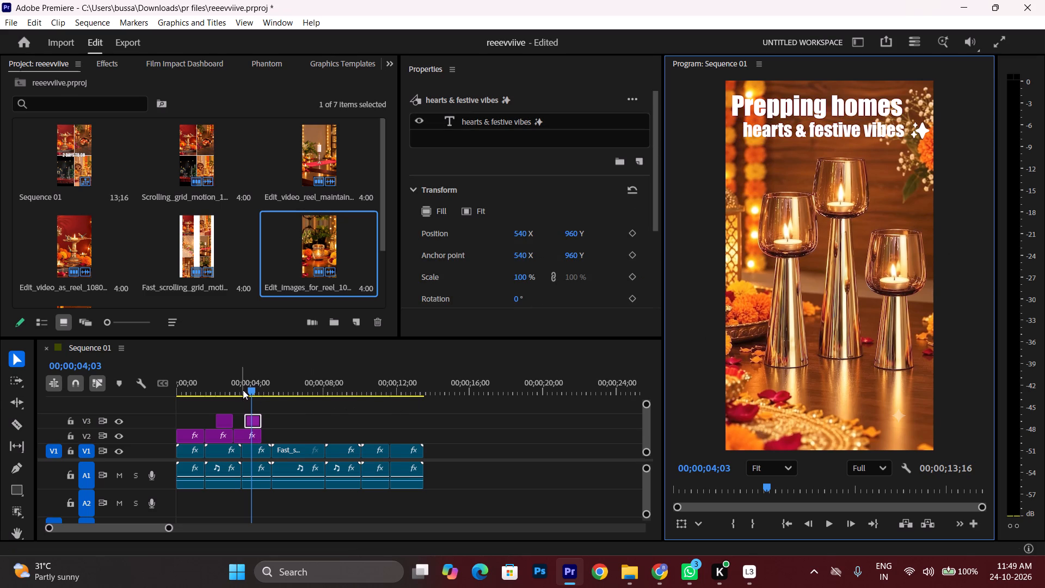
{"action": "left_click_drag", "start_coordinate": [241, 384], "coordinate": [233, 385]}
{"action": "key", "text": "space"}
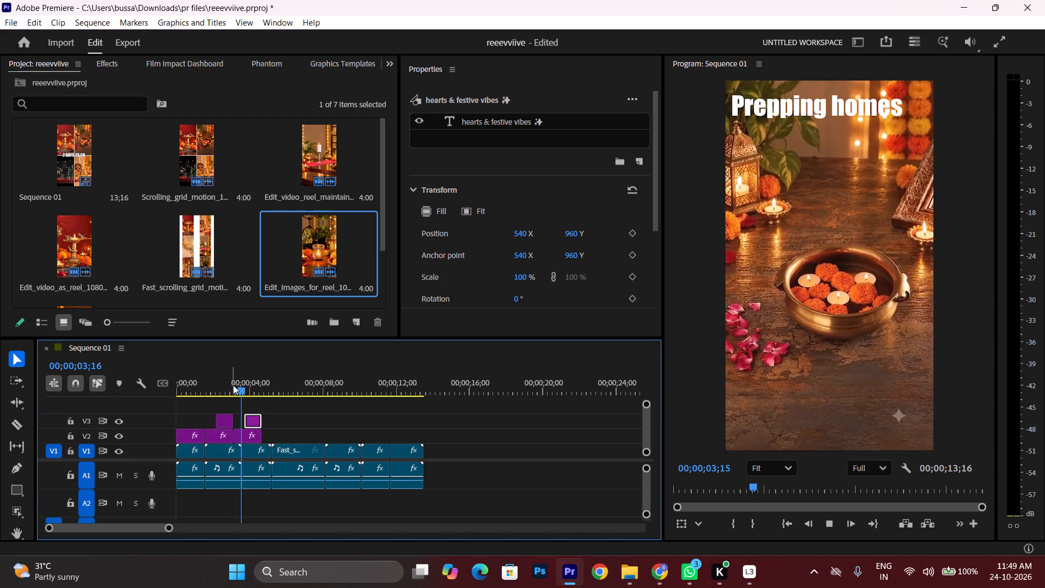
{"action": "key", "text": "space"}
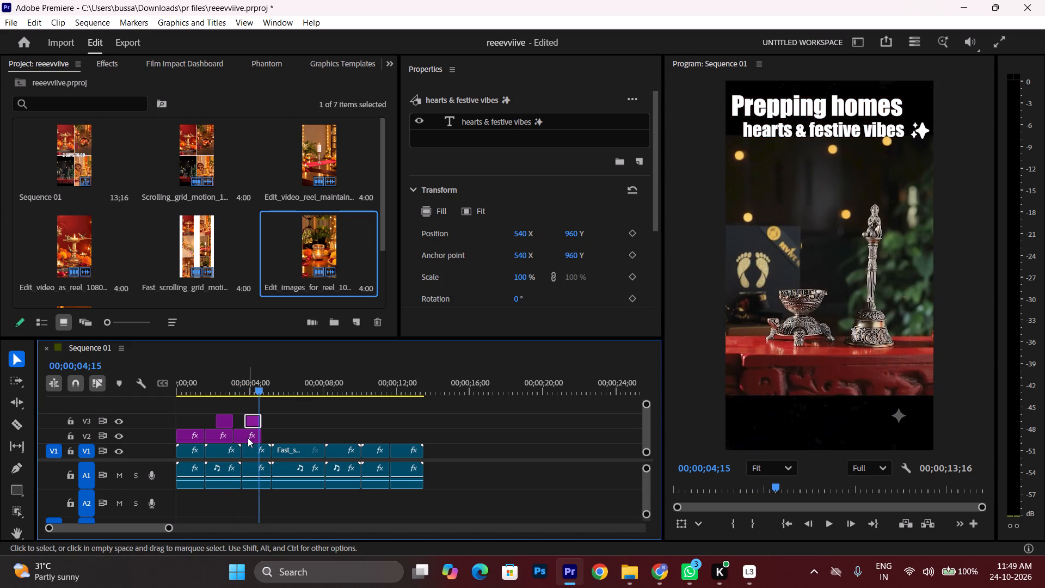
Move the "Prepping homes" title to the third video clip's start, and extend "Lighting up" and "Every corner" to end at that cut.
{"action": "left_click_drag", "start_coordinate": [241, 438], "coordinate": [247, 438]}
{"action": "left_click_drag", "start_coordinate": [233, 434], "coordinate": [241, 434]}
{"action": "left_click_drag", "start_coordinate": [233, 422], "coordinate": [238, 422]}
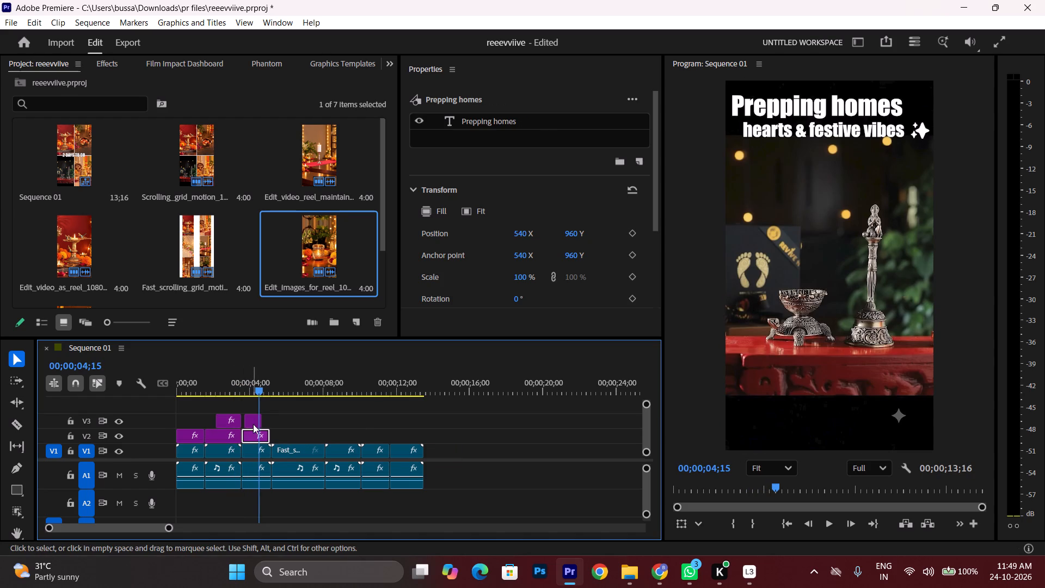
Move the "hearts & festive vibes ✨" title later so it ends together with "Prepping homes", and play through into the fourth clip.
{"action": "left_click", "coordinate": [255, 419]}
{"action": "left_click", "coordinate": [247, 389]}
{"action": "key", "text": "space"}
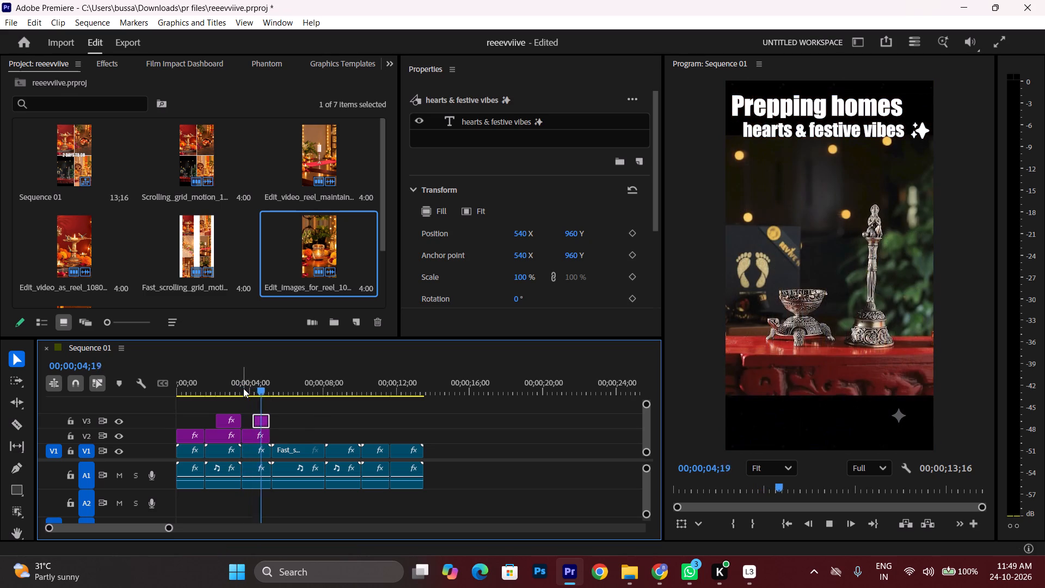
{"action": "key", "text": "space"}
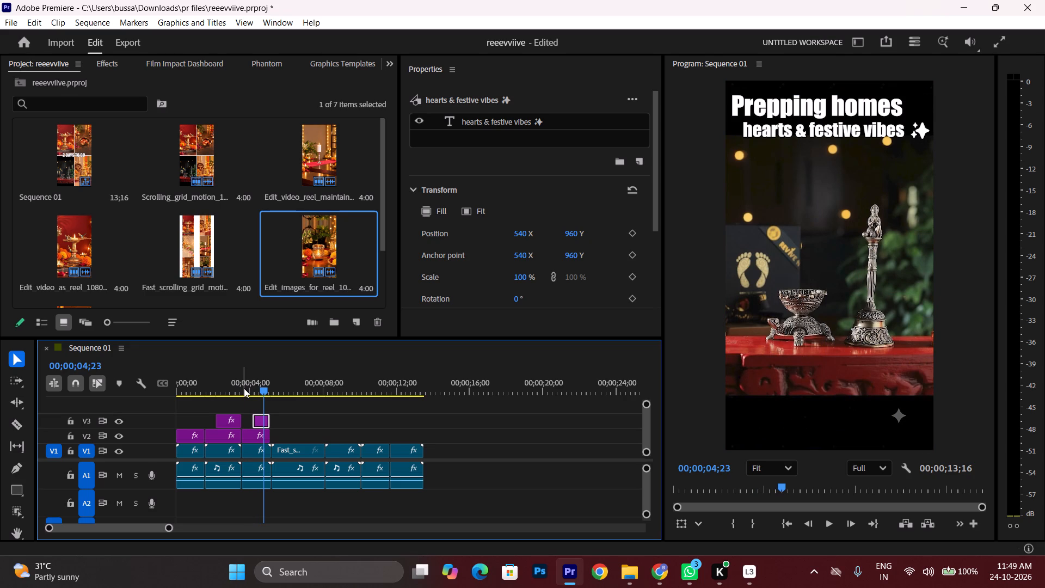
{"action": "left_click", "coordinate": [252, 388]}
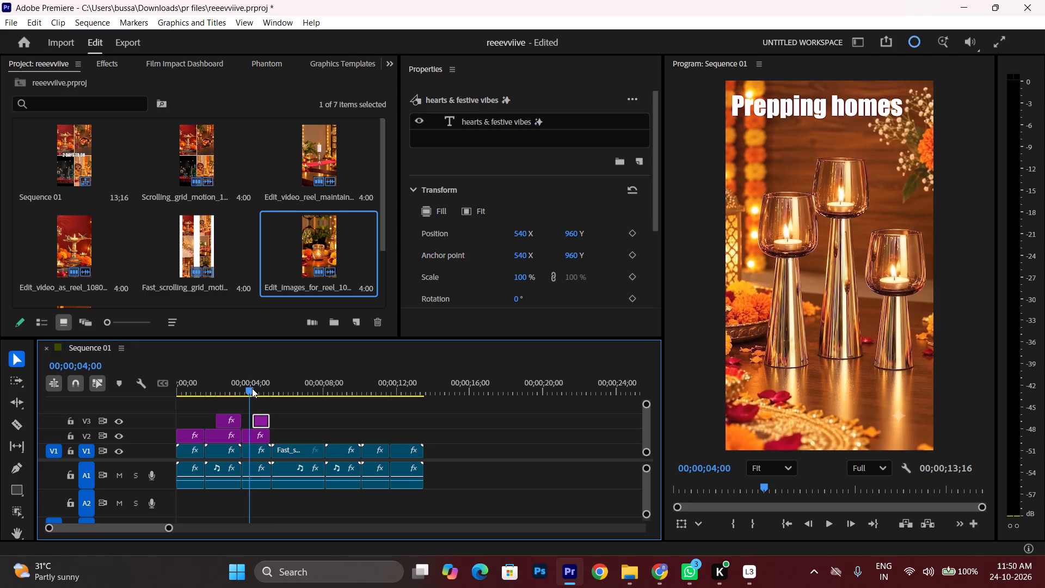
{"action": "key", "text": "space"}
{"action": "key", "text": "space"}
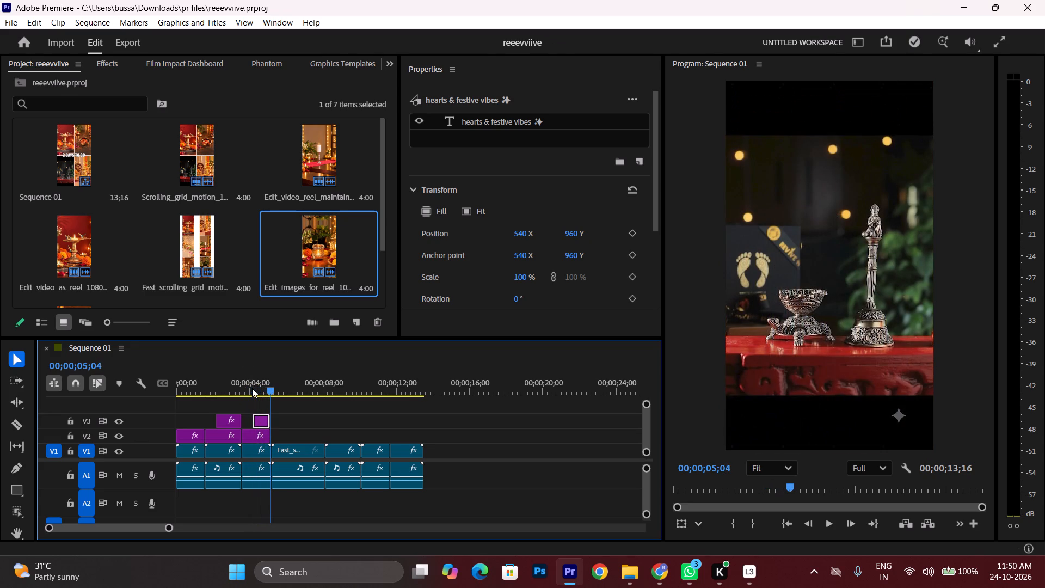
{"action": "key", "text": "space"}
{"action": "key", "text": "space"}
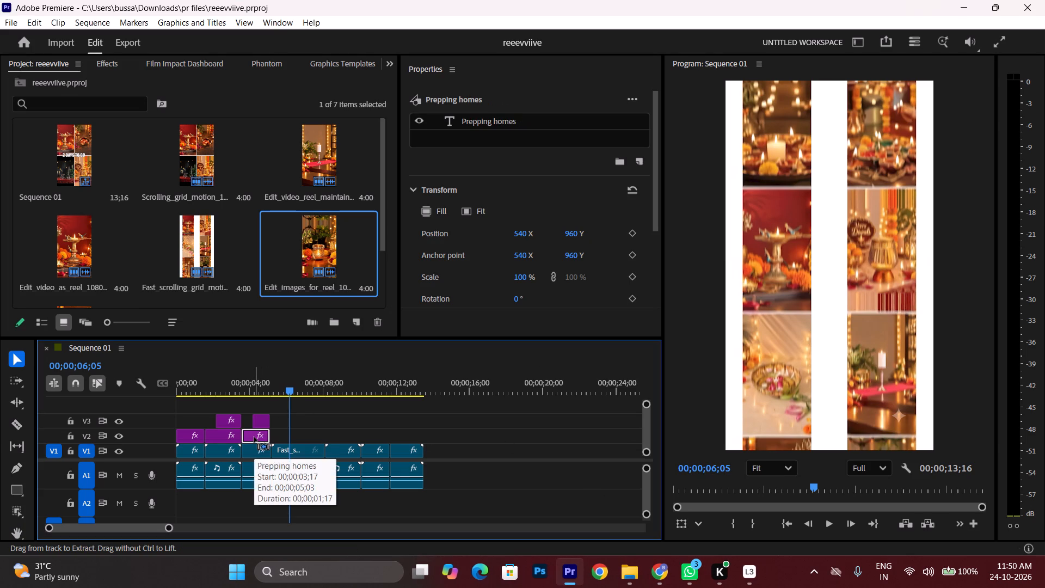
{"action": "key", "text": "ctrl+c"}
{"action": "left_click_drag", "start_coordinate": [282, 390], "coordinate": [275, 390]}
{"action": "key", "text": "ctrl+v"}
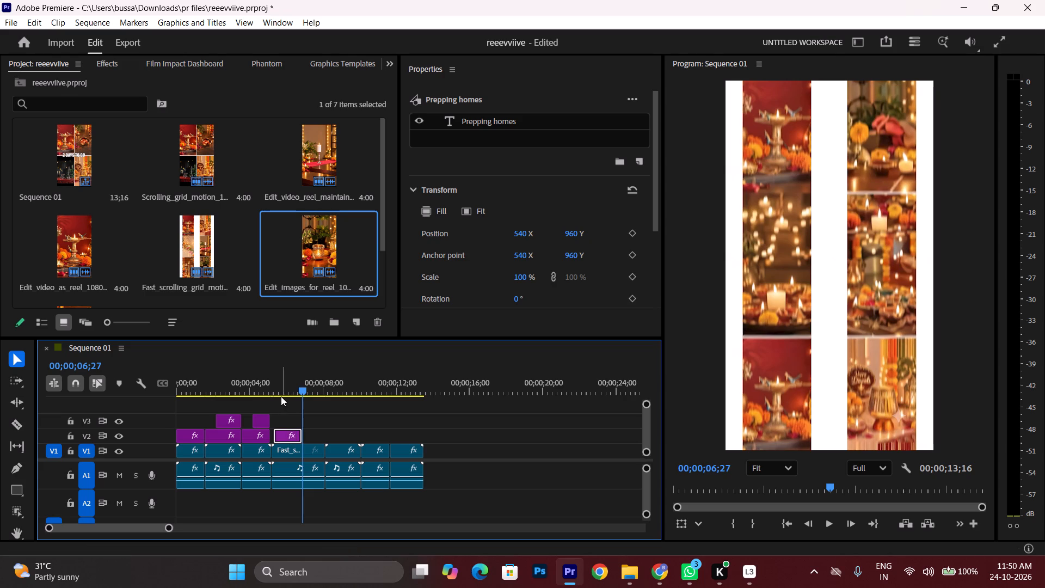
{"action": "left_click", "coordinate": [280, 438]}
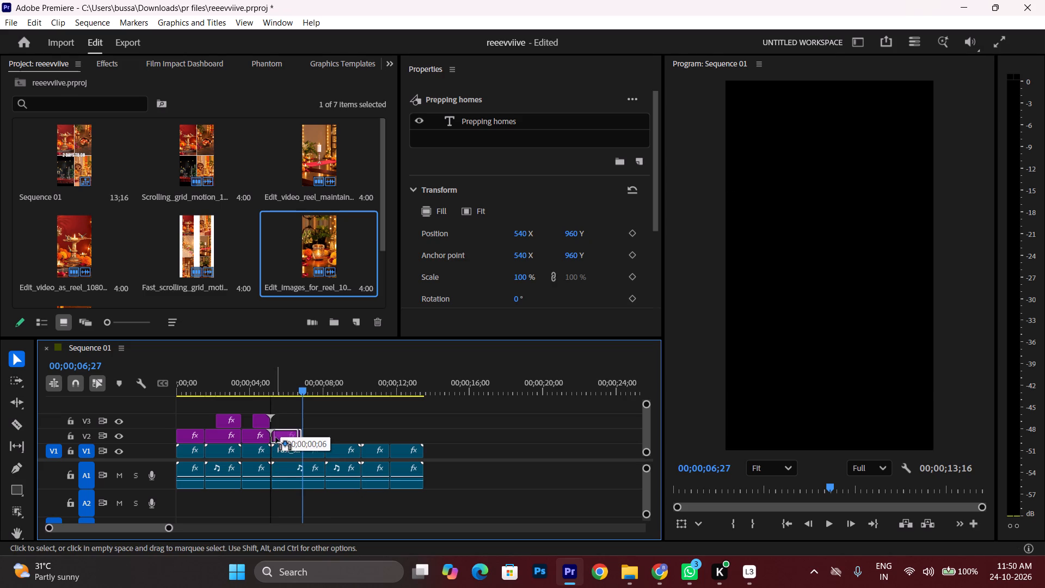
{"action": "left_click_drag", "start_coordinate": [300, 436], "coordinate": [306, 436]}
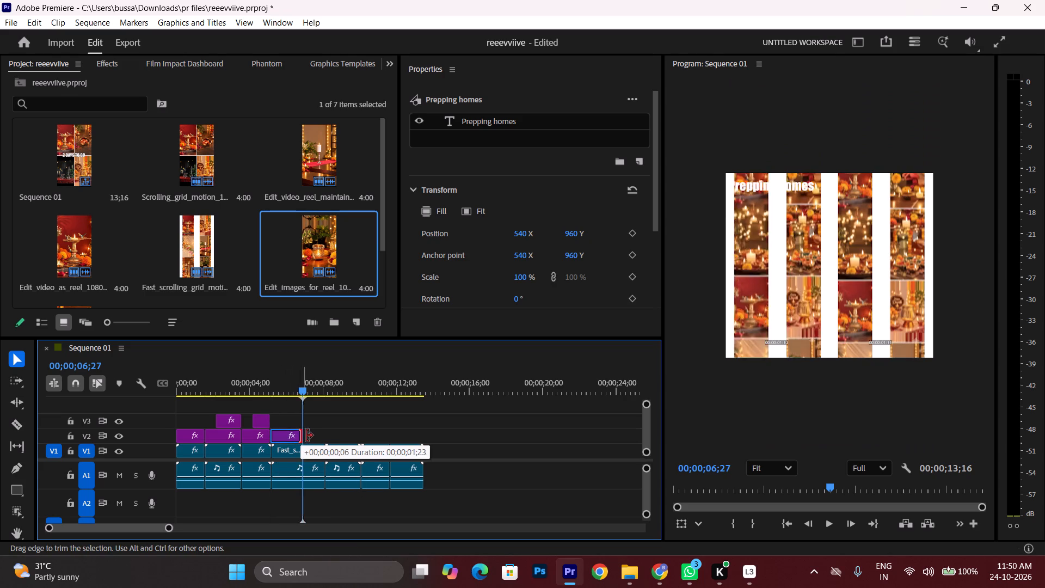
{"action": "left_click_drag", "start_coordinate": [306, 436], "coordinate": [322, 436]}
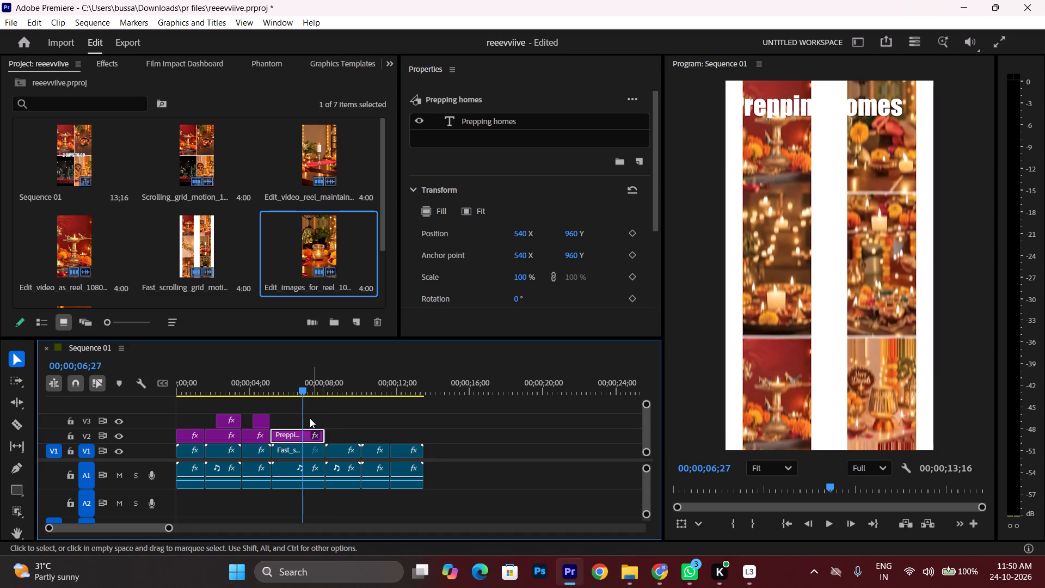
Move the duplicated "Prepping homes" text down from the top of the frame to the upper-middle area.
{"action": "left_click", "coordinate": [829, 112]}
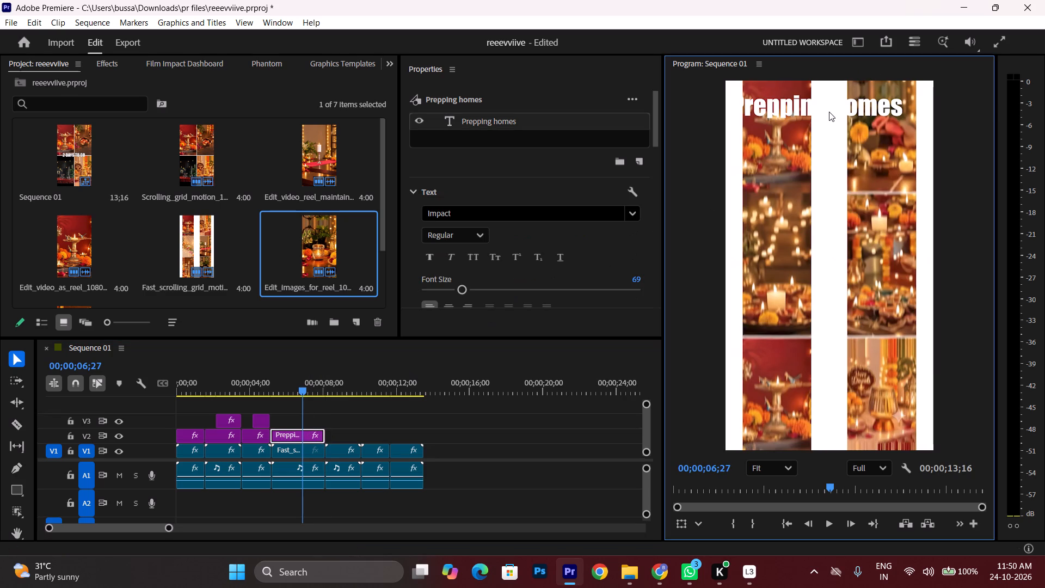
{"action": "left_click_drag", "start_coordinate": [828, 109], "coordinate": [849, 209]}
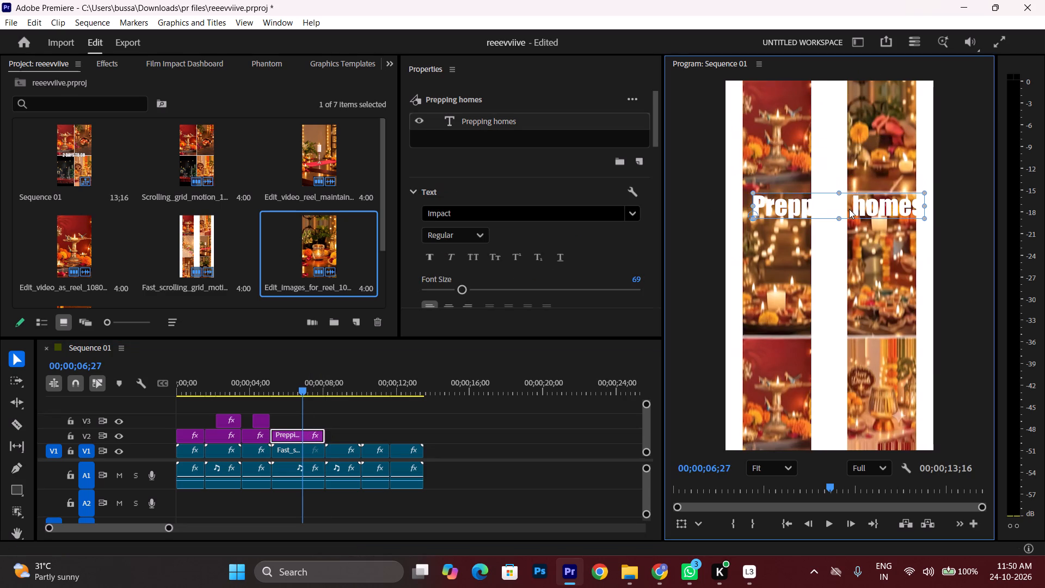
{"action": "left_click_drag", "start_coordinate": [849, 209], "coordinate": [846, 211]}
Change the duplicated title's fill color to black (000000).
{"action": "scroll", "coordinate": [541, 237], "scroll_direction": "down", "scroll_amount": 6}
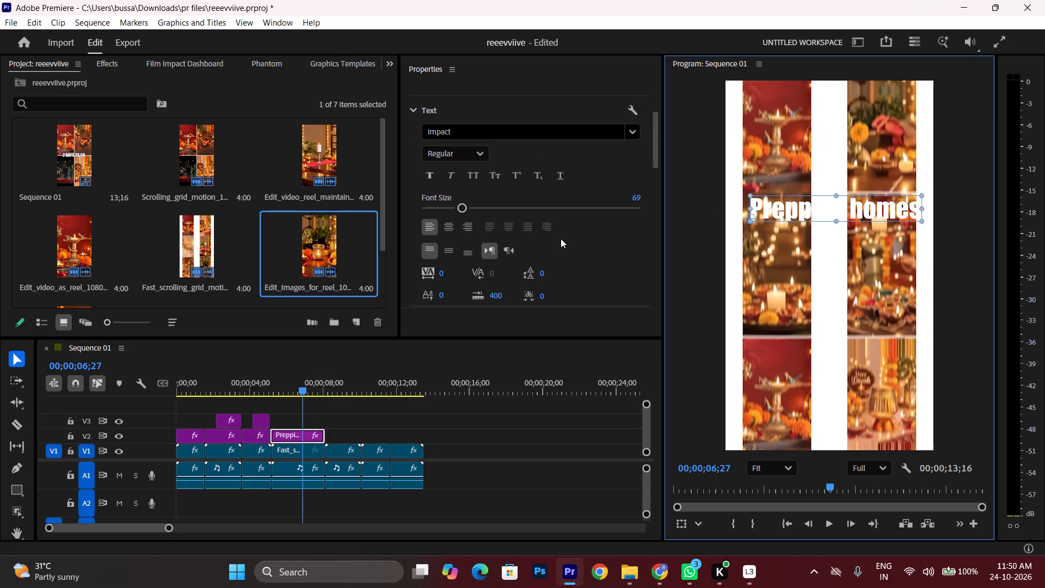
{"action": "scroll", "coordinate": [561, 238], "scroll_direction": "down", "scroll_amount": 5}
{"action": "scroll", "coordinate": [561, 238], "scroll_direction": "up", "scroll_amount": 1}
{"action": "scroll", "coordinate": [561, 238], "scroll_direction": "down", "scroll_amount": 3}
{"action": "scroll", "coordinate": [429, 268], "scroll_direction": "down", "scroll_amount": 3}
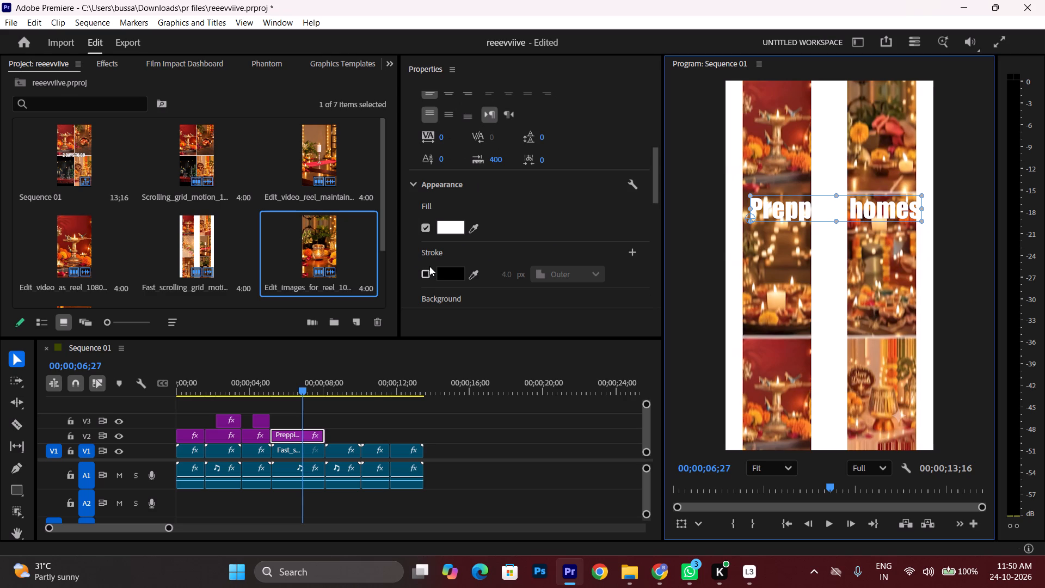
{"action": "left_click", "coordinate": [450, 225]}
{"action": "left_click_drag", "start_coordinate": [450, 224], "coordinate": [373, 168]}
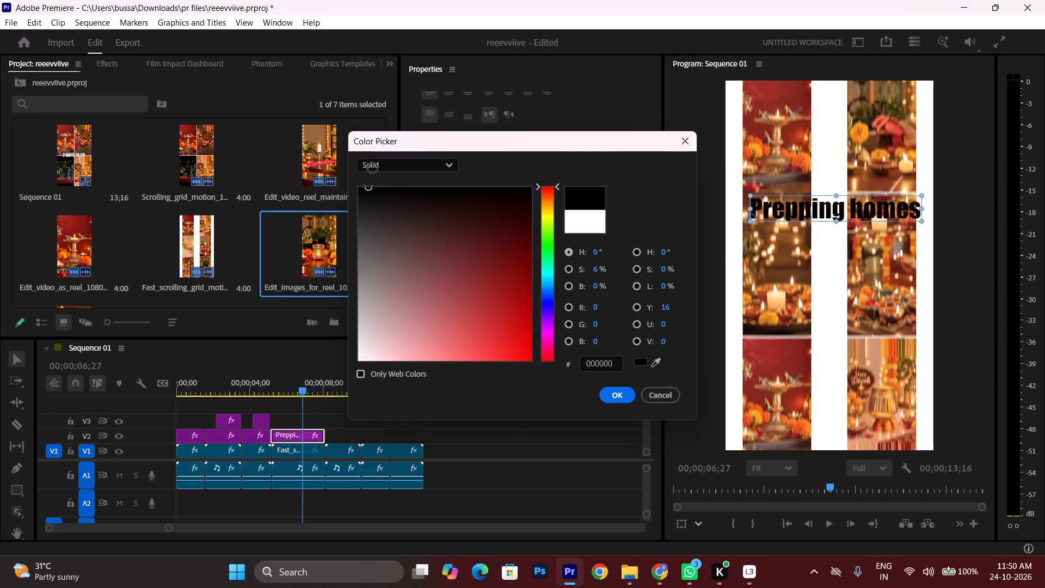
{"action": "left_click_drag", "start_coordinate": [373, 168], "coordinate": [402, 165]}
{"action": "left_click", "coordinate": [618, 399]}
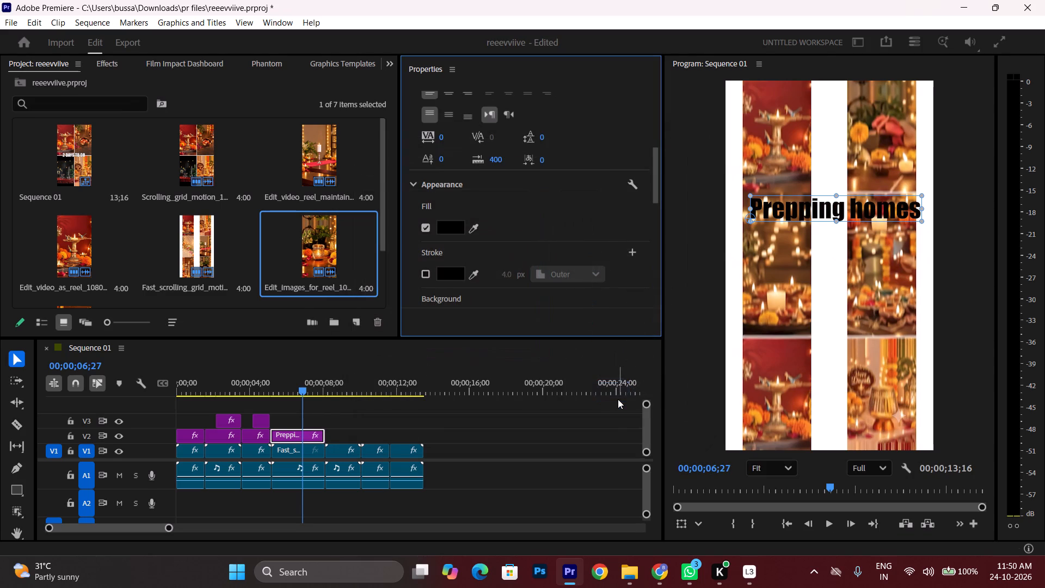
Look through the black title's text and appearance properties for a way to adjust its orientation.
{"action": "left_click", "coordinate": [791, 206]}
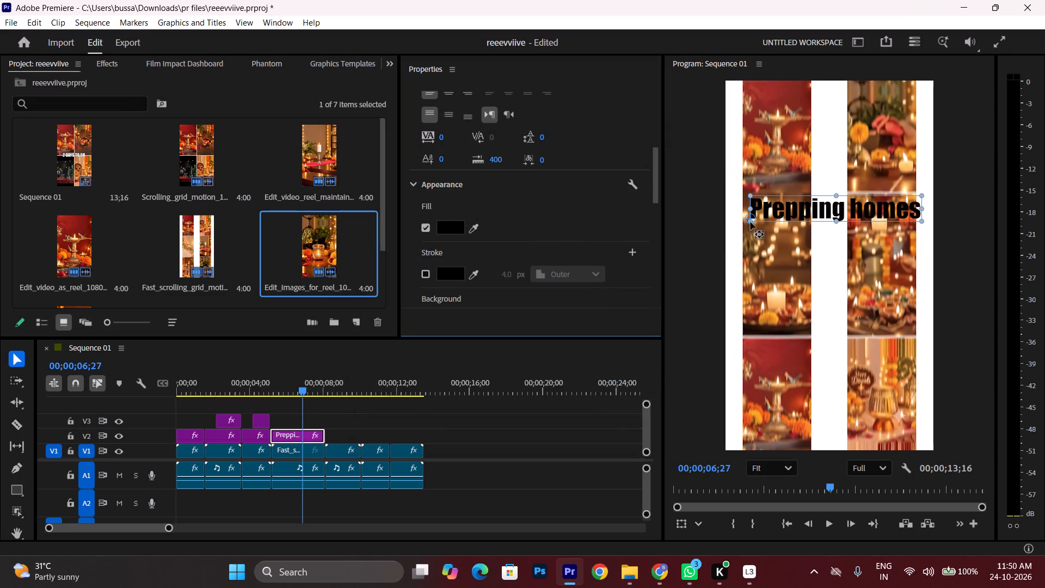
{"action": "left_click_drag", "start_coordinate": [748, 218], "coordinate": [754, 239]}
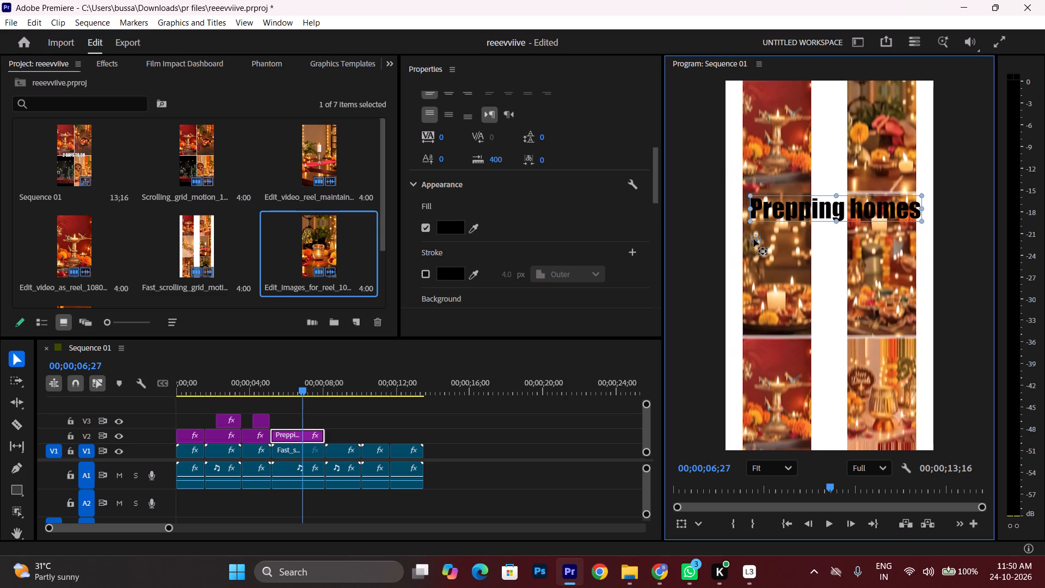
{"action": "scroll", "coordinate": [558, 210], "scroll_direction": "up", "scroll_amount": 4}
{"action": "scroll", "coordinate": [558, 210], "scroll_direction": "down", "scroll_amount": 1}
{"action": "scroll", "coordinate": [558, 210], "scroll_direction": "up", "scroll_amount": 1}
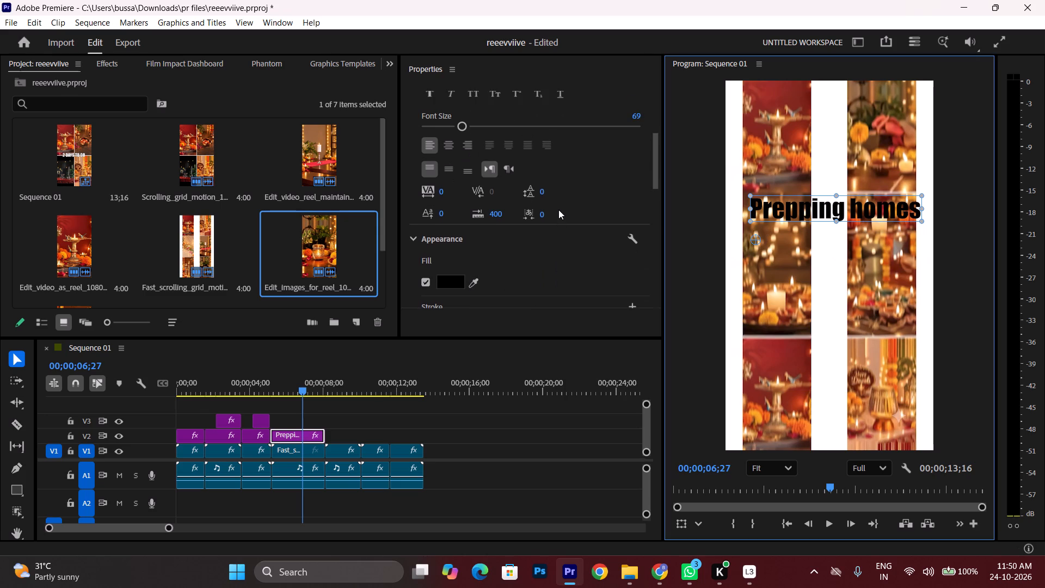
{"action": "scroll", "coordinate": [558, 210], "scroll_direction": "up", "scroll_amount": 9}
{"action": "scroll", "coordinate": [565, 207], "scroll_direction": "down", "scroll_amount": 2}
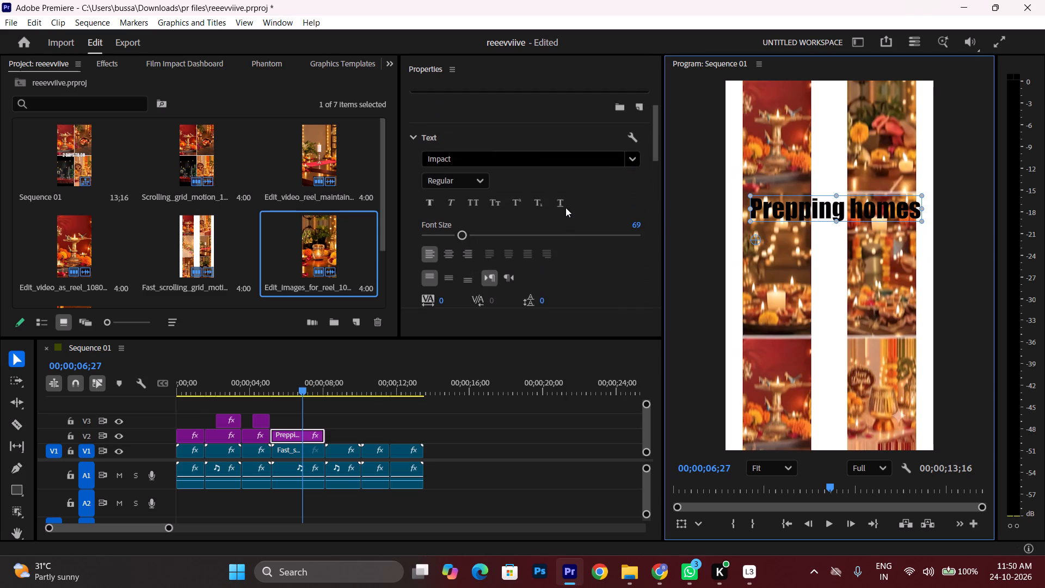
{"action": "scroll", "coordinate": [565, 207], "scroll_direction": "up", "scroll_amount": 9}
{"action": "scroll", "coordinate": [565, 207], "scroll_direction": "down", "scroll_amount": 3}
{"action": "scroll", "coordinate": [565, 207], "scroll_direction": "up", "scroll_amount": 1}
{"action": "scroll", "coordinate": [565, 207], "scroll_direction": "down", "scroll_amount": 4}
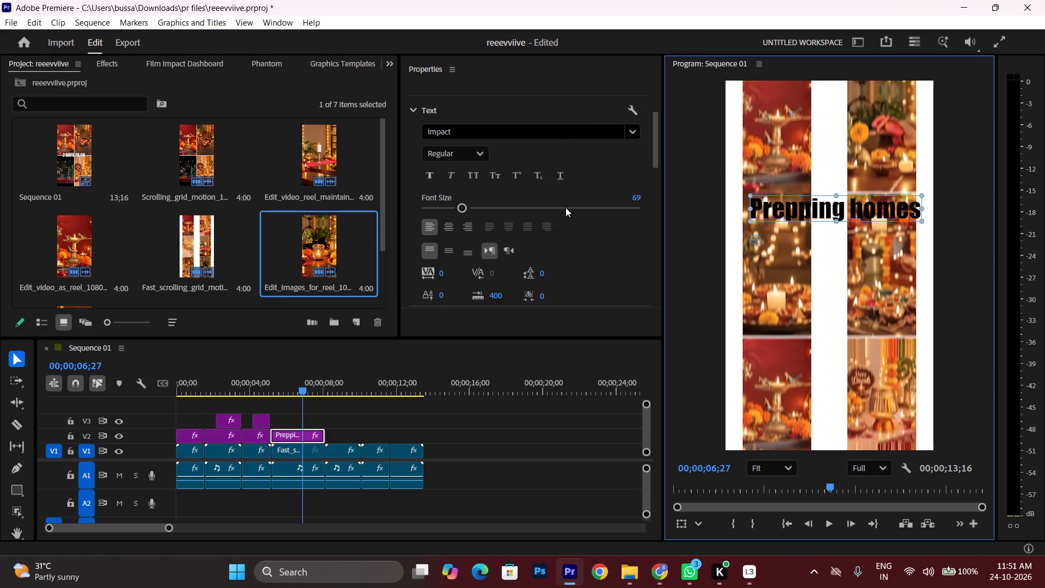
{"action": "scroll", "coordinate": [565, 207], "scroll_direction": "down", "scroll_amount": 3}
{"action": "scroll", "coordinate": [565, 207], "scroll_direction": "up", "scroll_amount": 1}
{"action": "scroll", "coordinate": [565, 207], "scroll_direction": "down", "scroll_amount": 7}
{"action": "scroll", "coordinate": [561, 280], "scroll_direction": "down", "scroll_amount": 4}
{"action": "scroll", "coordinate": [561, 280], "scroll_direction": "up", "scroll_amount": 1}
{"action": "scroll", "coordinate": [561, 280], "scroll_direction": "down", "scroll_amount": 1}
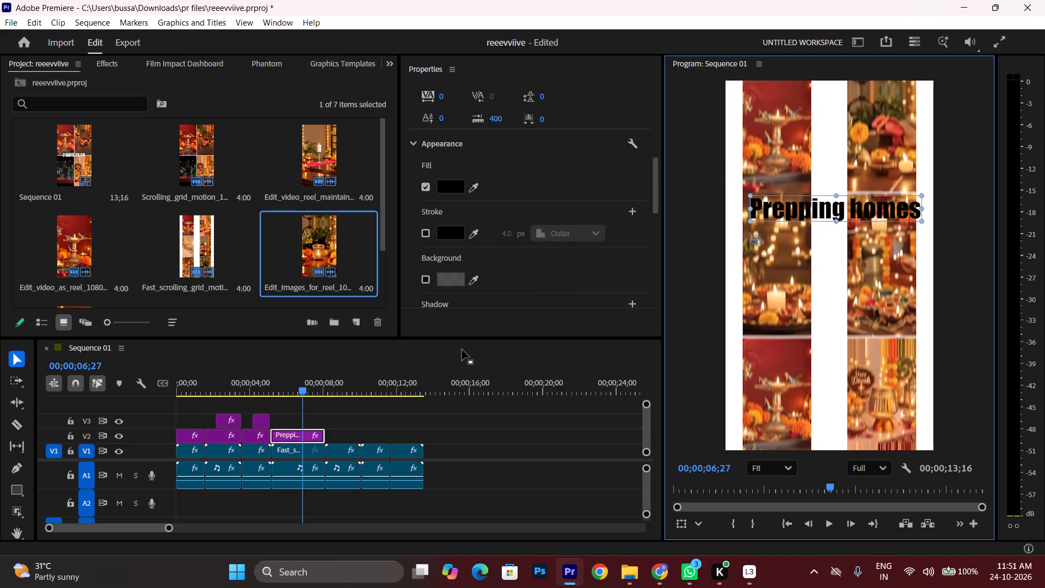
Rotate the duplicated "Prepping homes" title to -91° so it reads vertically.
{"action": "left_click", "coordinate": [416, 423]}
{"action": "left_click", "coordinate": [294, 433]}
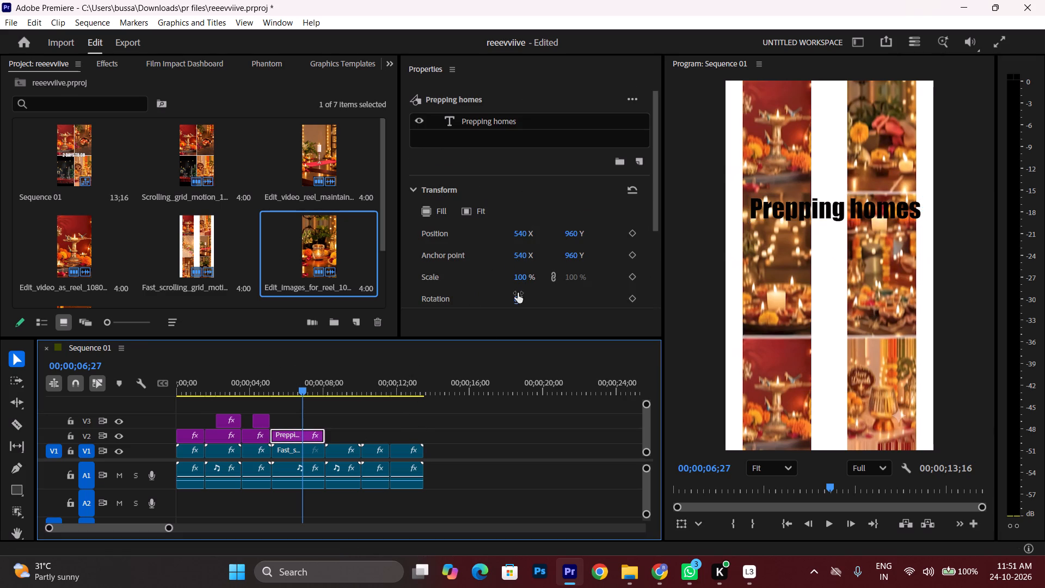
{"action": "left_click_drag", "start_coordinate": [517, 296], "coordinate": [512, 301]}
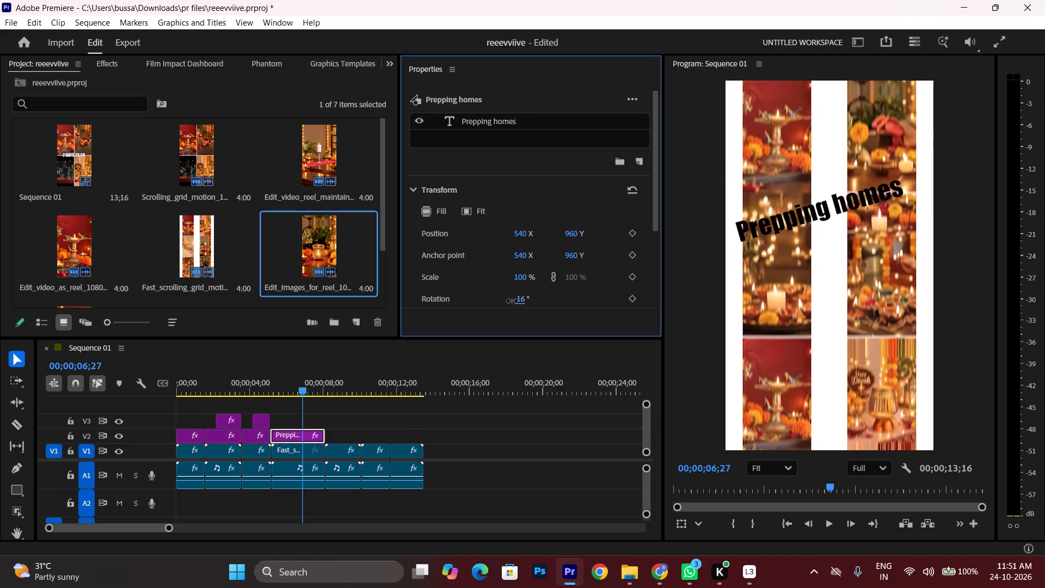
{"action": "left_click_drag", "start_coordinate": [512, 301], "coordinate": [422, 263]}
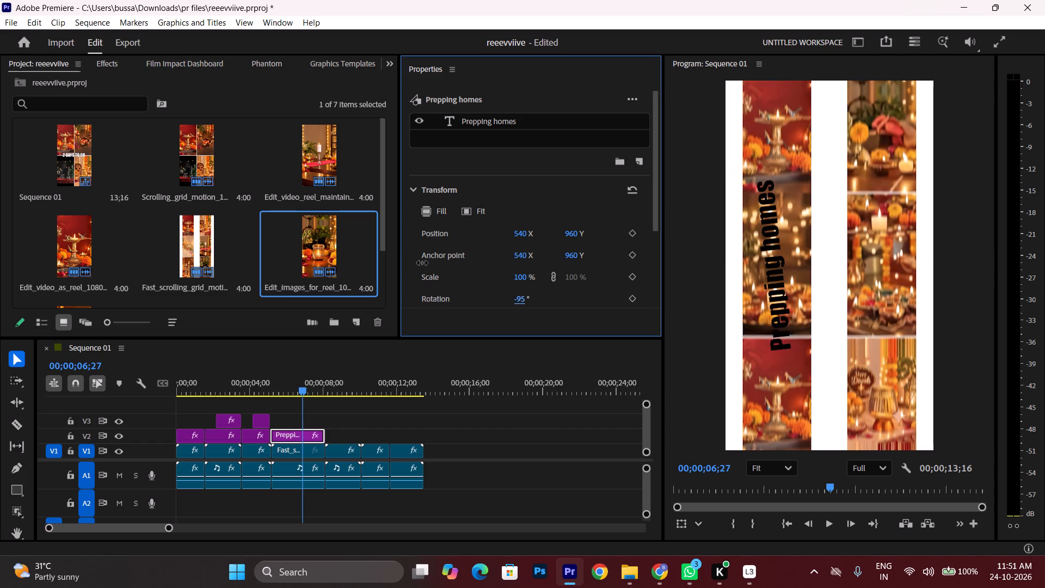
{"action": "left_click_drag", "start_coordinate": [422, 263], "coordinate": [426, 265]}
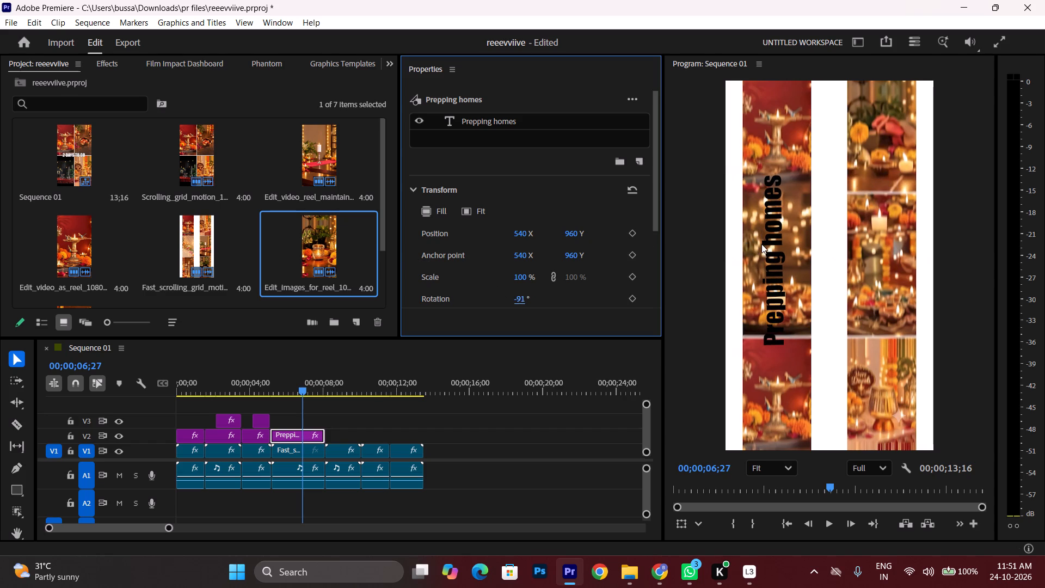
Move the vertical title into the white strip between the two image columns.
{"action": "left_click", "coordinate": [762, 244]}
{"action": "left_click_drag", "start_coordinate": [767, 244], "coordinate": [818, 248]}
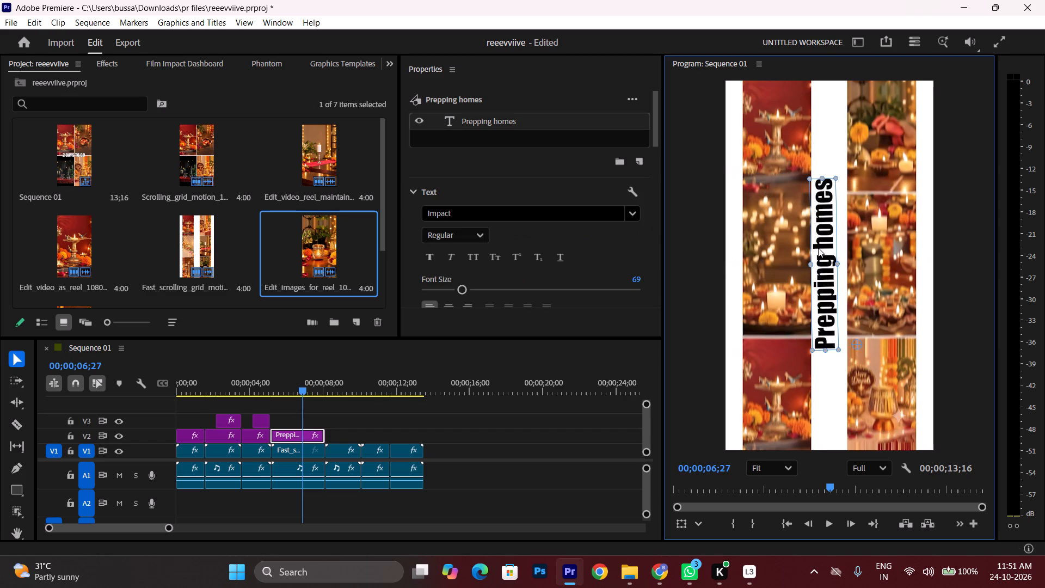
{"action": "left_click_drag", "start_coordinate": [818, 248], "coordinate": [823, 248]}
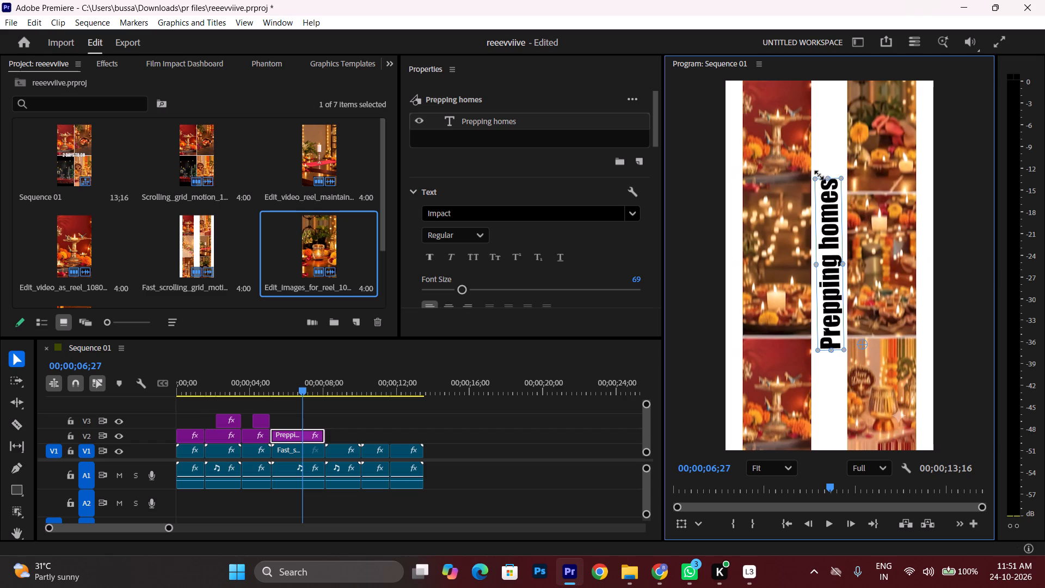
Fine-tune the vertical text's placement in the white strip to position 131.4, 1112.1, keeping the text layer's own rotation at 0°.
{"action": "scroll", "coordinate": [505, 275], "scroll_direction": "down", "scroll_amount": 3}
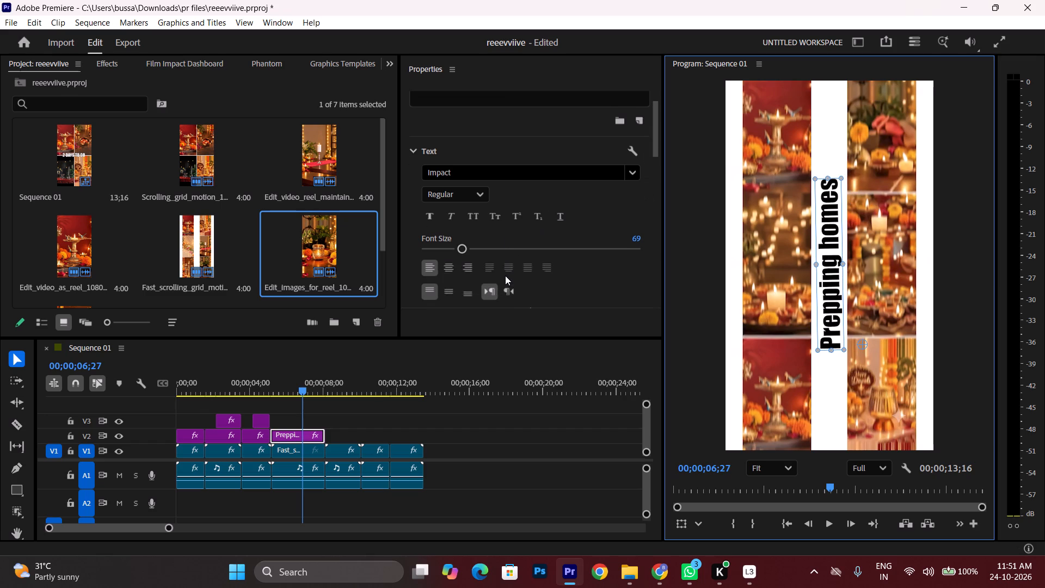
{"action": "scroll", "coordinate": [505, 275], "scroll_direction": "down", "scroll_amount": 15}
{"action": "scroll", "coordinate": [505, 275], "scroll_direction": "up", "scroll_amount": 1}
{"action": "scroll", "coordinate": [505, 275], "scroll_direction": "down", "scroll_amount": 2}
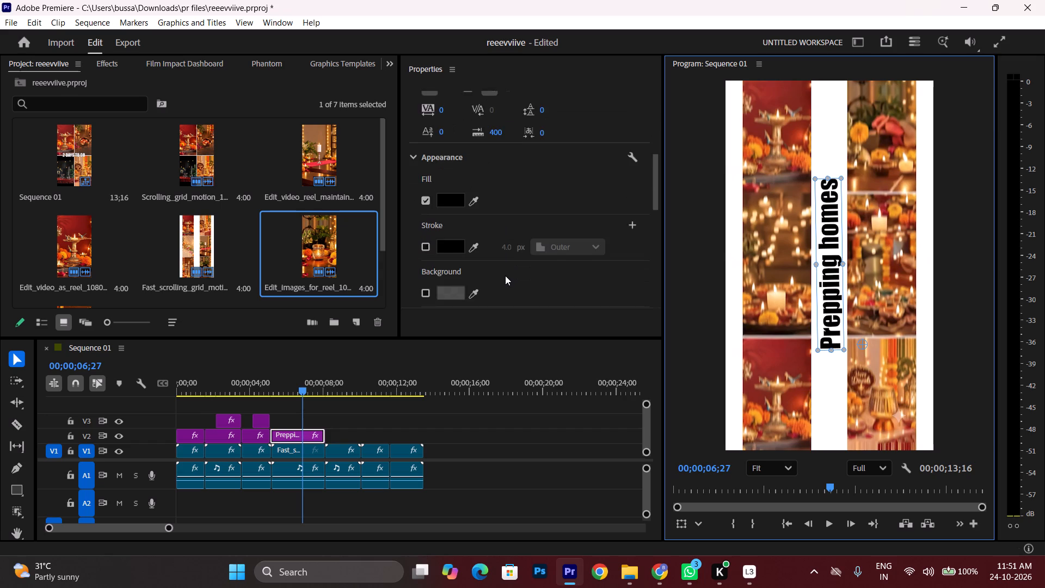
{"action": "scroll", "coordinate": [505, 275], "scroll_direction": "down", "scroll_amount": 12}
{"action": "scroll", "coordinate": [505, 275], "scroll_direction": "up", "scroll_amount": 1}
{"action": "scroll", "coordinate": [505, 275], "scroll_direction": "down", "scroll_amount": 4}
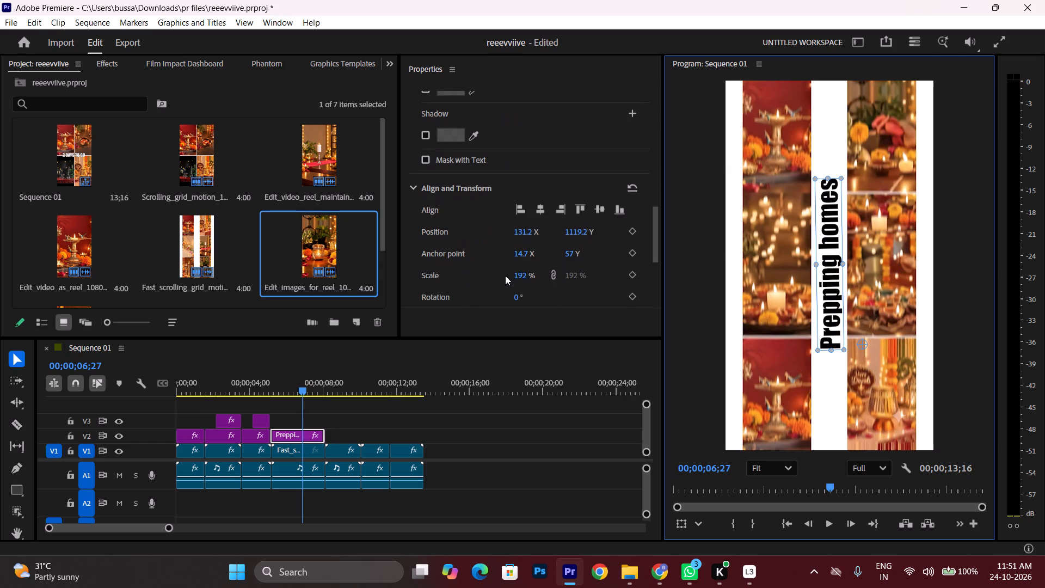
{"action": "left_click", "coordinate": [521, 287]}
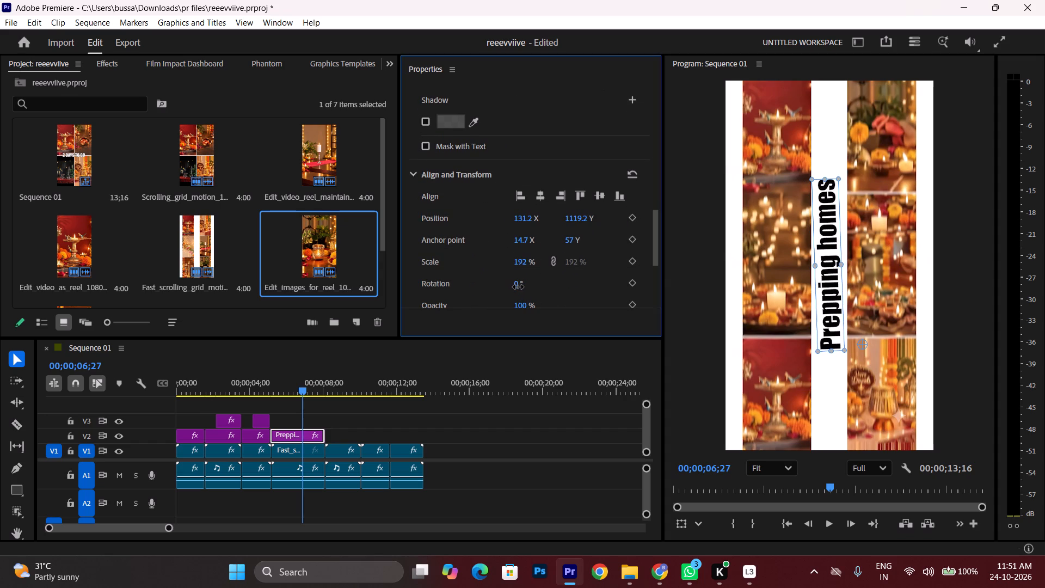
{"action": "left_click", "coordinate": [829, 256]}
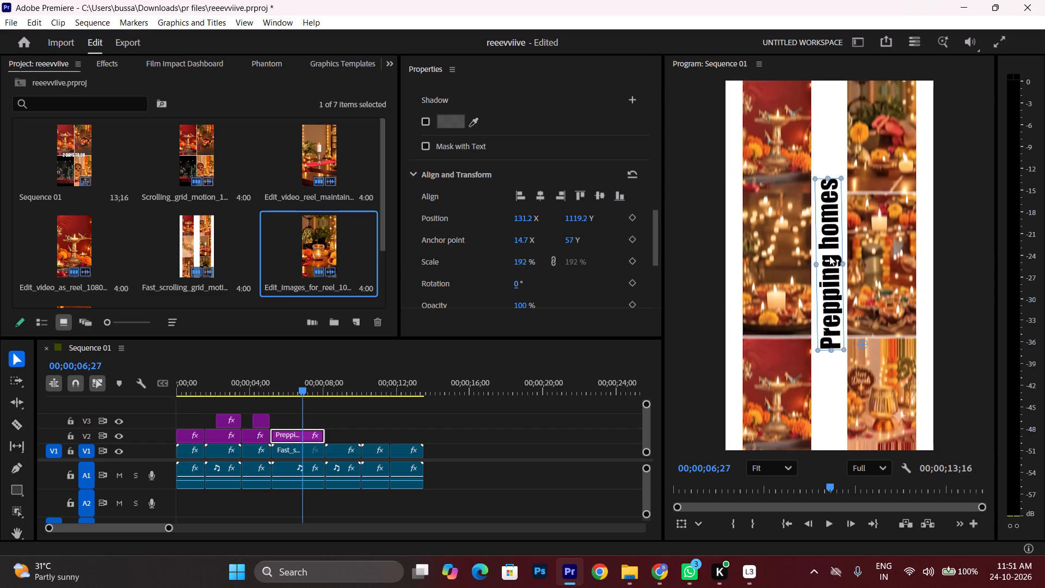
{"action": "left_click", "coordinate": [832, 195]}
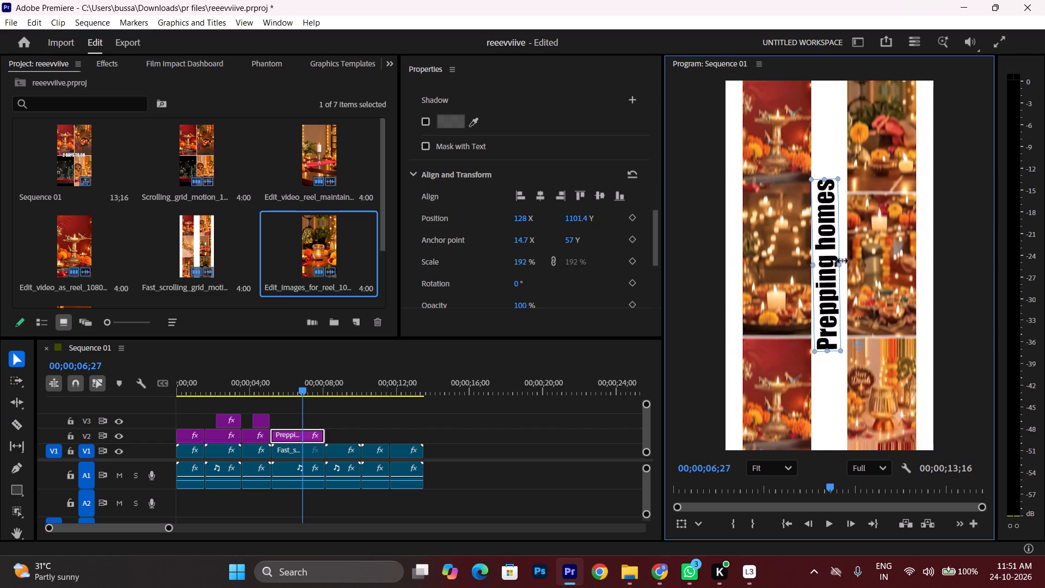
{"action": "left_click", "coordinate": [849, 261]}
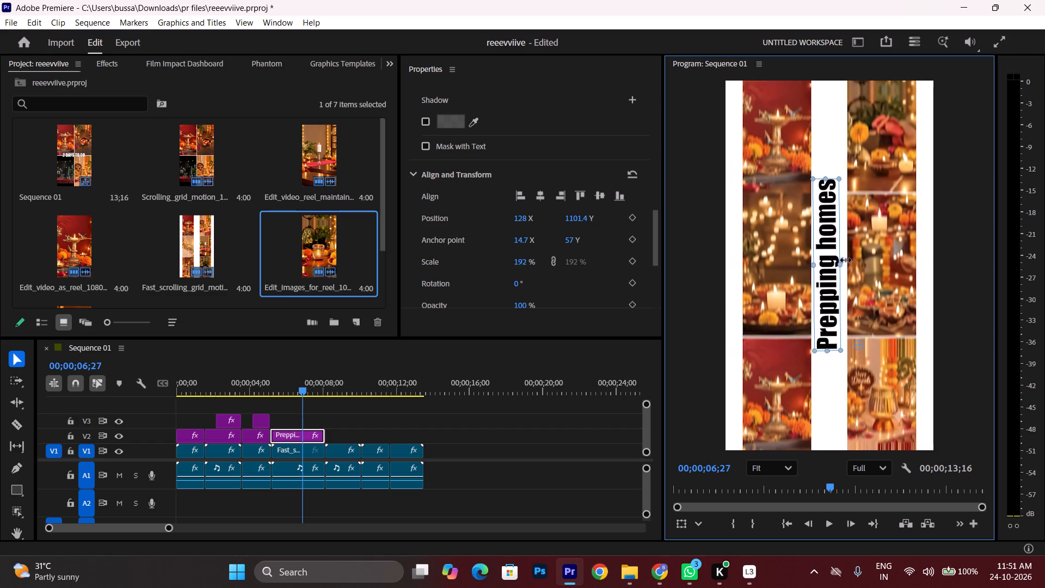
{"action": "left_click", "coordinate": [826, 243]}
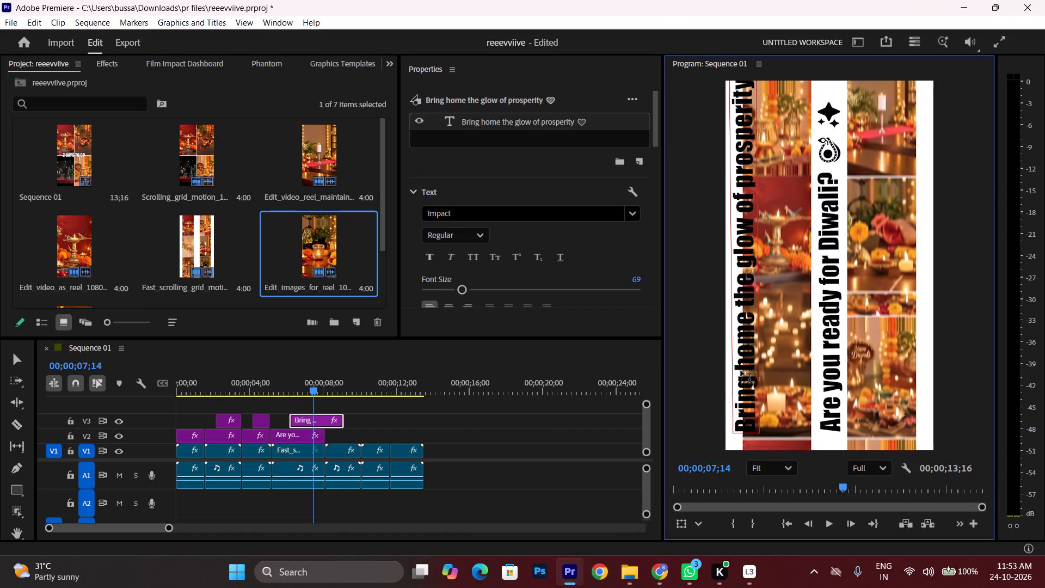
{"action": "left_click", "coordinate": [15, 360]}
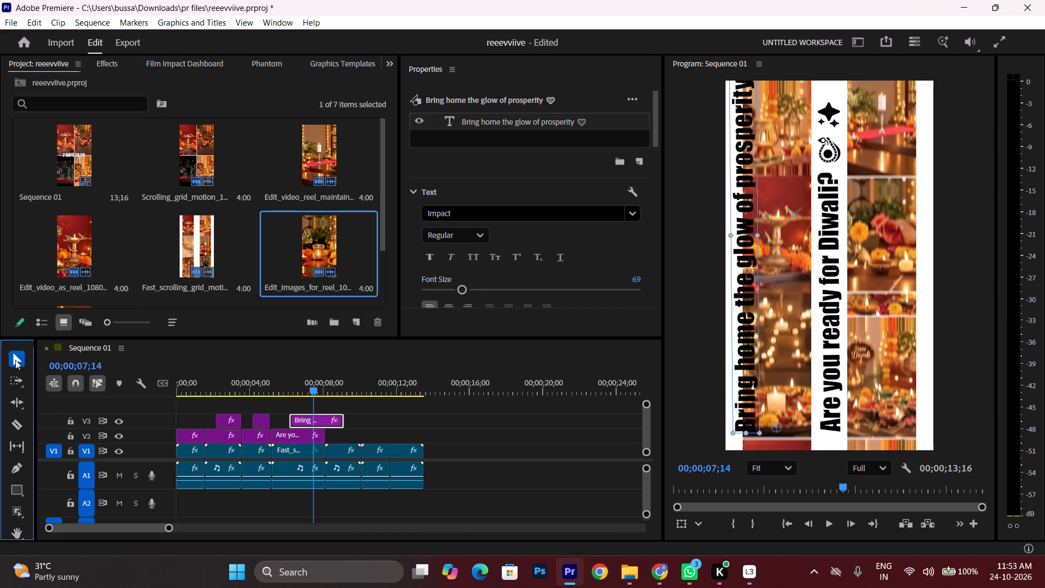
Reduce the "Bring home the glow of prosperity" text to font size 43 and fit it inside the frame's left white margin.
{"action": "left_click", "coordinate": [743, 341]}
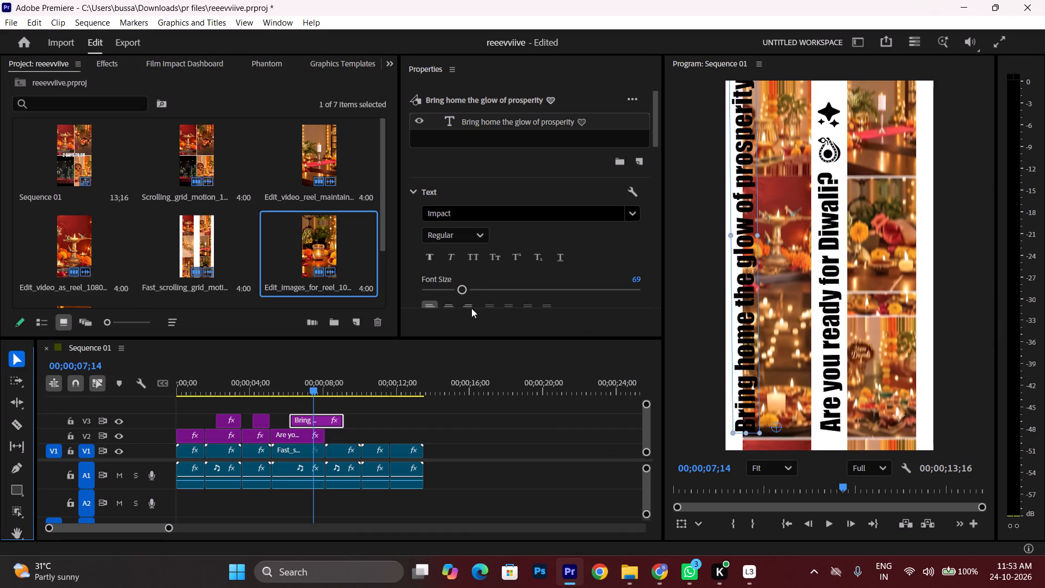
{"action": "left_click_drag", "start_coordinate": [460, 287], "coordinate": [450, 287]}
{"action": "left_click_drag", "start_coordinate": [746, 269], "coordinate": [733, 263]}
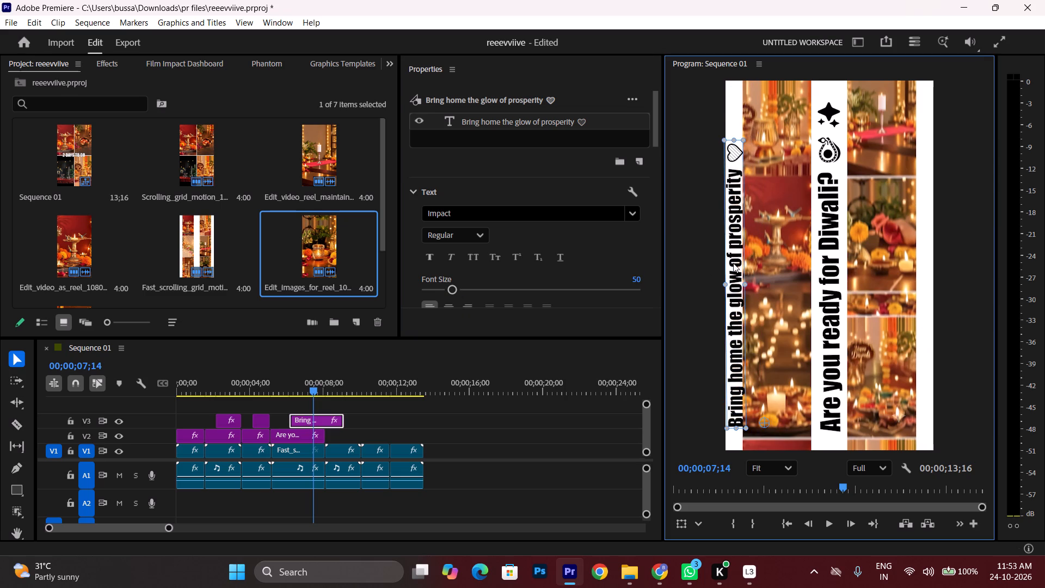
{"action": "left_click_drag", "start_coordinate": [733, 263], "coordinate": [729, 246]}
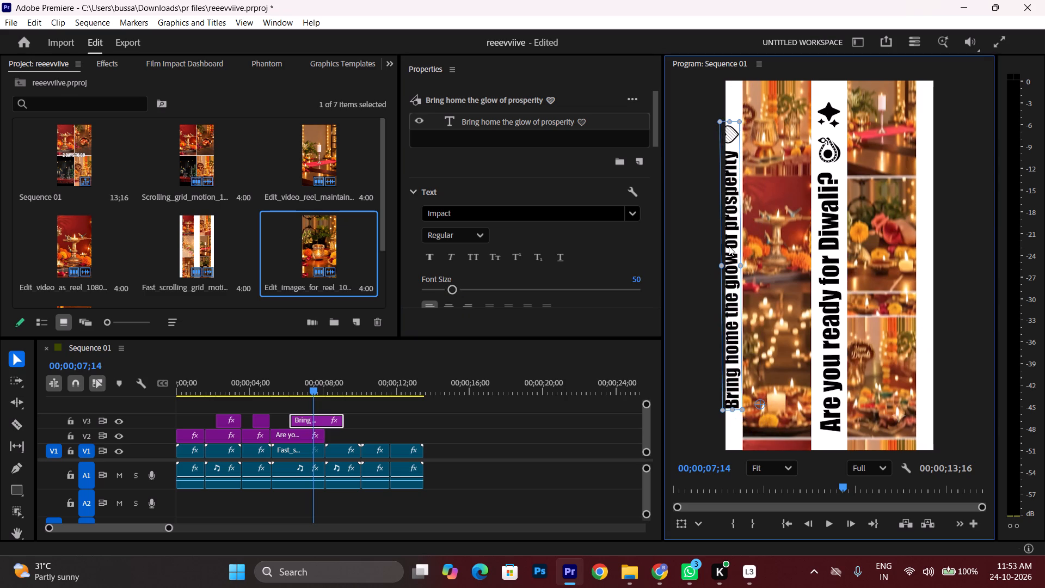
{"action": "left_click_drag", "start_coordinate": [729, 246], "coordinate": [730, 252]}
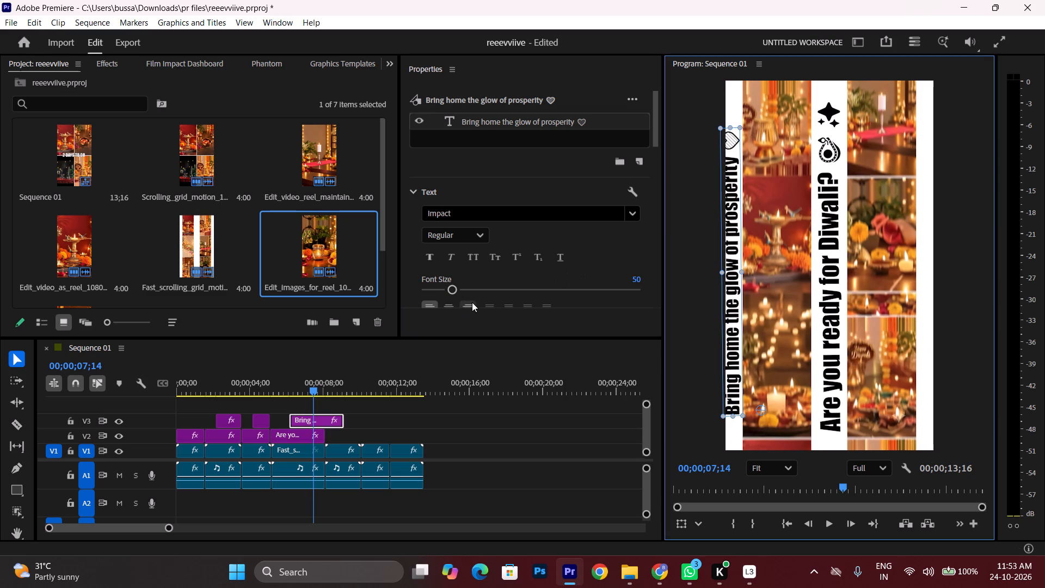
{"action": "left_click", "coordinate": [455, 292]}
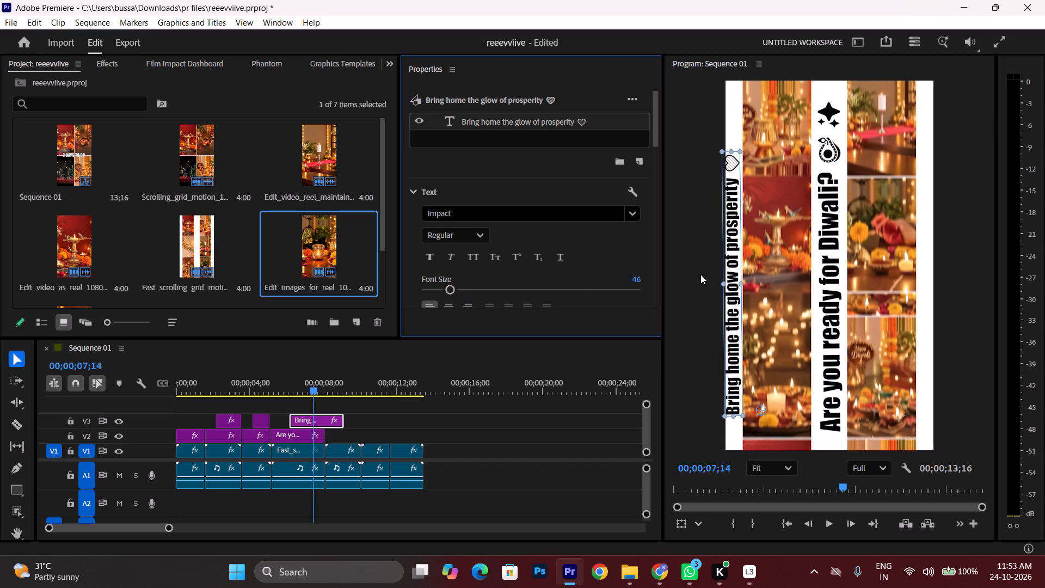
{"action": "left_click_drag", "start_coordinate": [731, 270], "coordinate": [733, 268]}
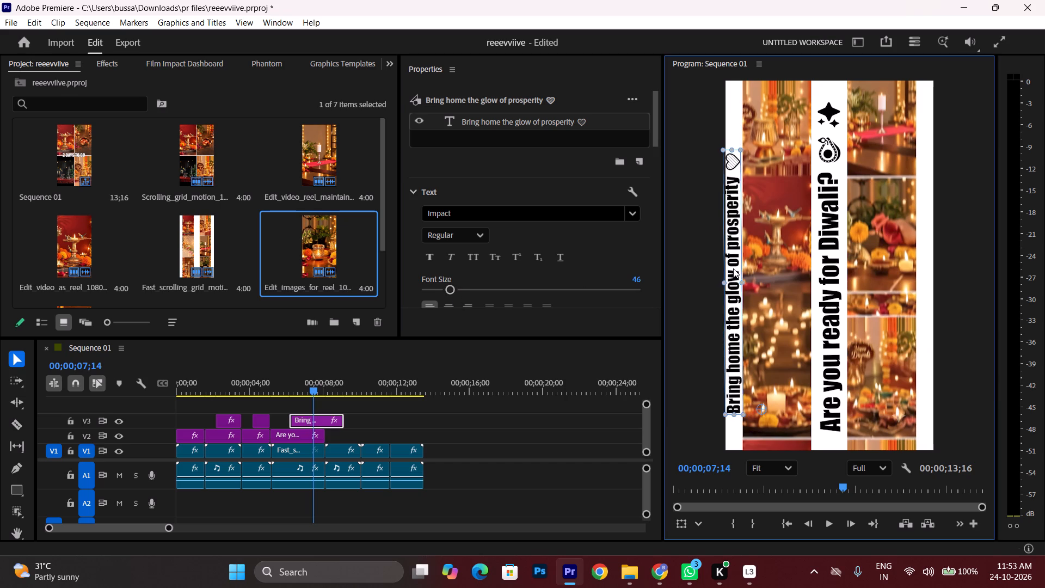
{"action": "left_click_drag", "start_coordinate": [733, 268], "coordinate": [733, 261]}
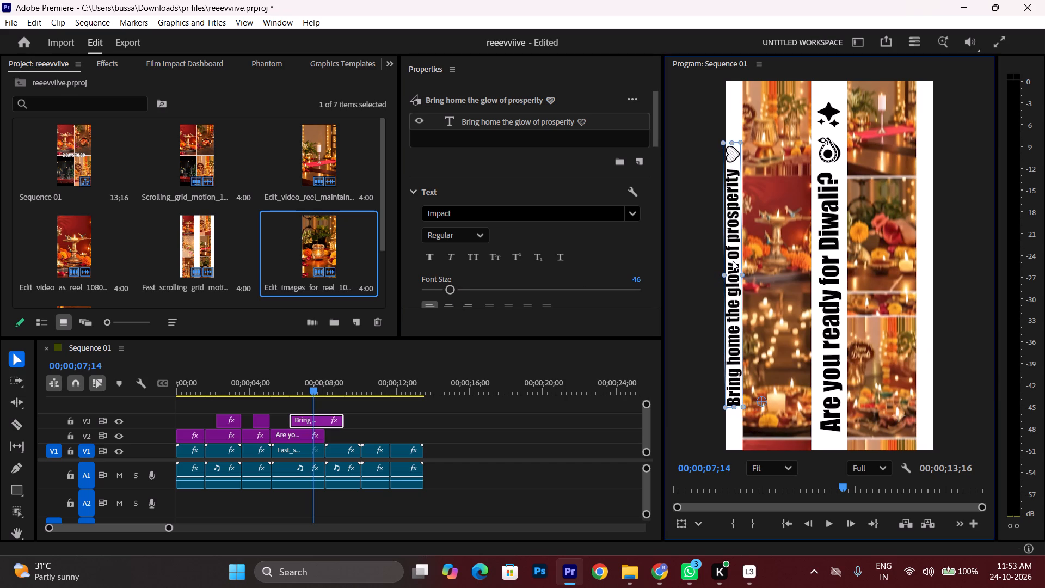
{"action": "left_click_drag", "start_coordinate": [733, 261], "coordinate": [731, 253]}
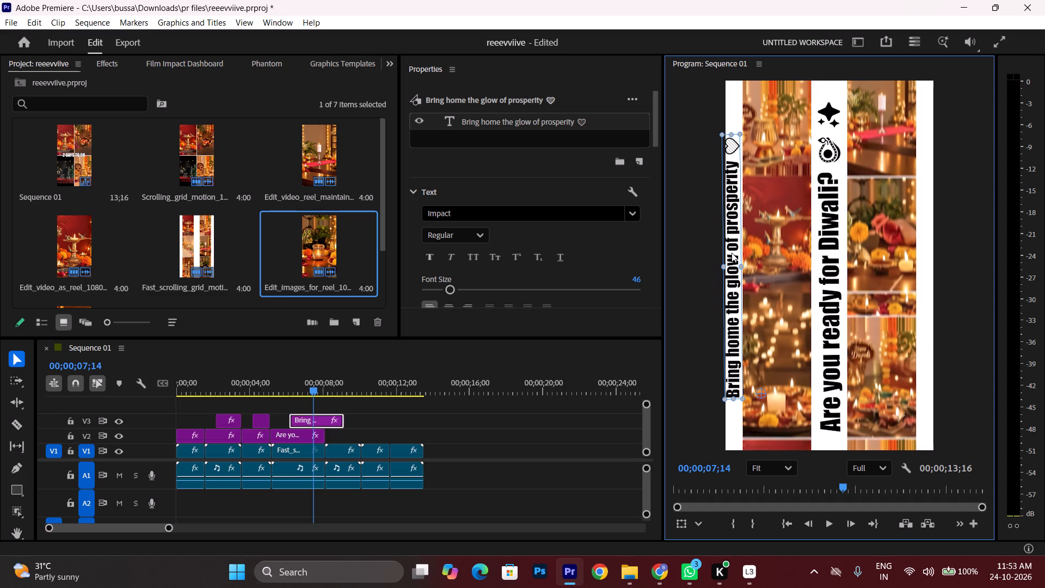
{"action": "left_click", "coordinate": [731, 258]}
{"action": "left_click", "coordinate": [450, 289]}
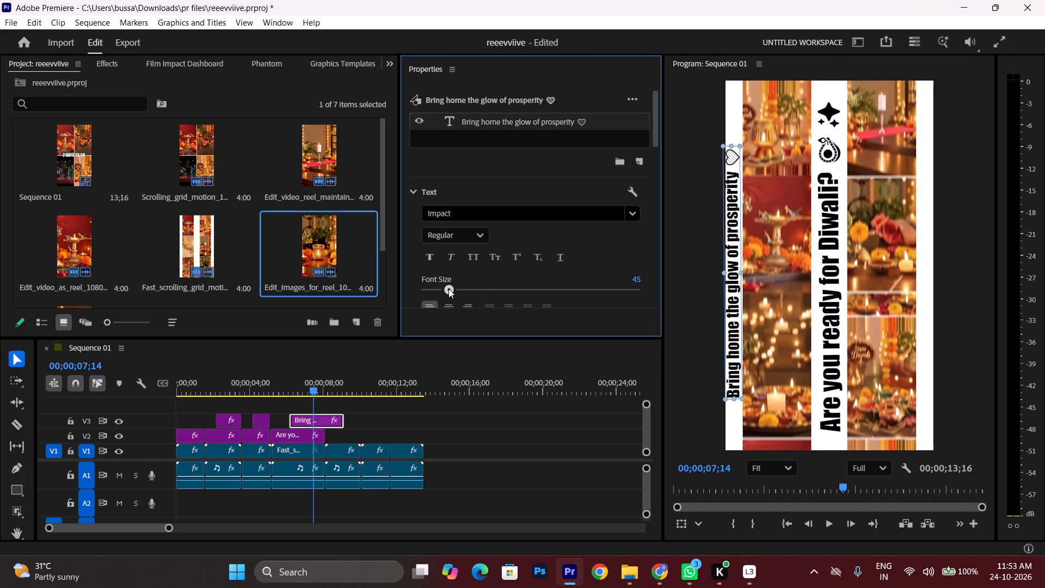
{"action": "left_click", "coordinate": [735, 288]}
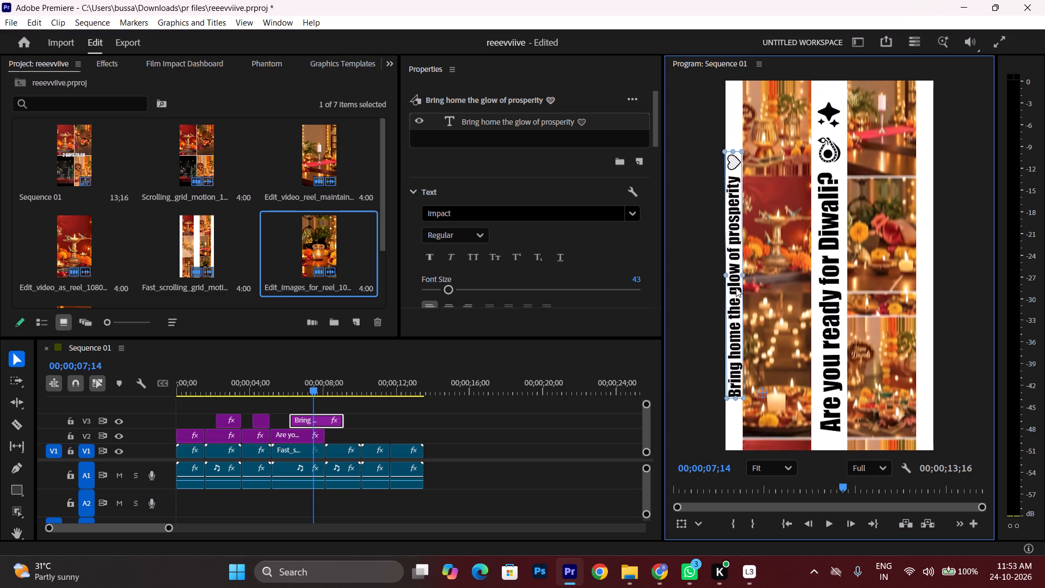
Split the "Bring home the glow of prosperity" title on V3 at 00;00;07;14 and extend its first piece back to the fourth clip's start.
{"action": "left_click", "coordinate": [987, 287]}
{"action": "left_click", "coordinate": [947, 286]}
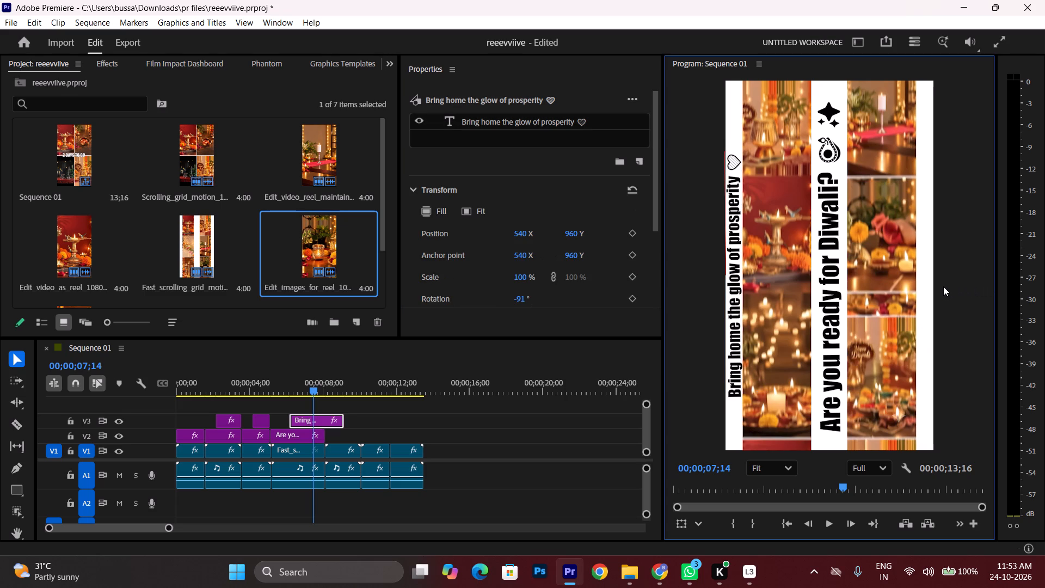
{"action": "left_click", "coordinate": [731, 277]}
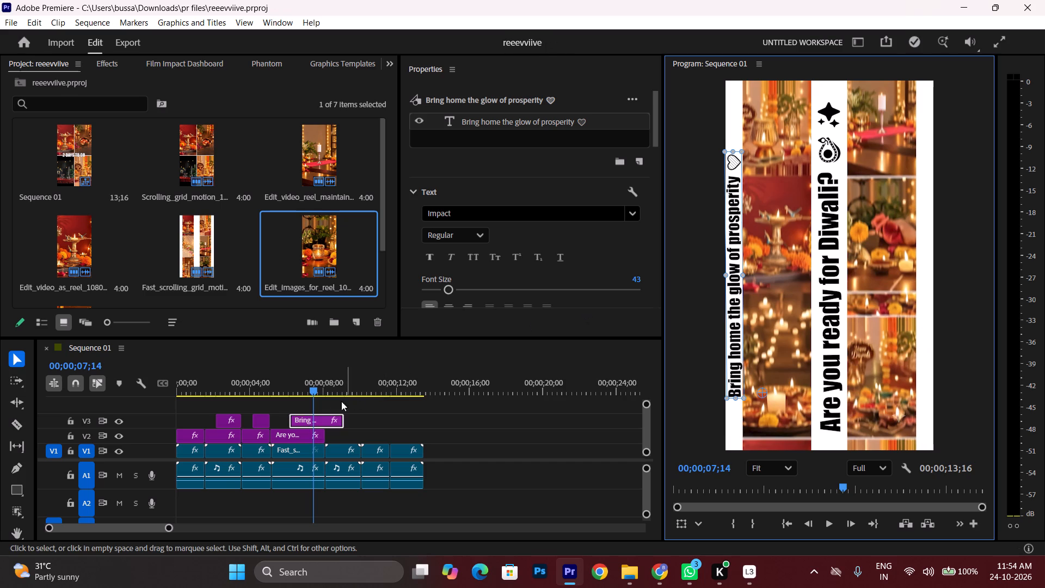
{"action": "key", "text": "c"}
{"action": "left_click", "coordinate": [316, 418]}
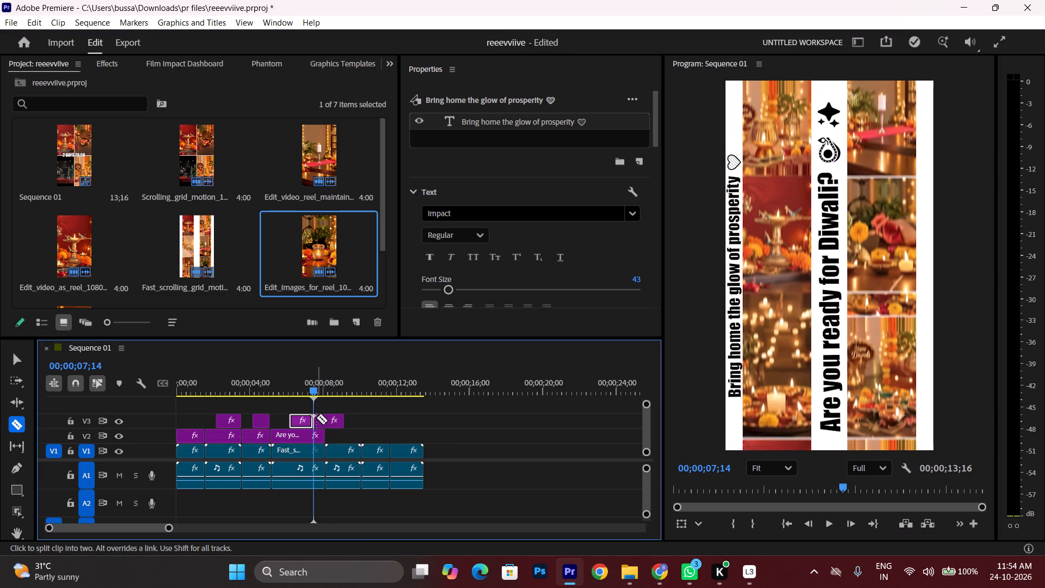
{"action": "key", "text": "v"}
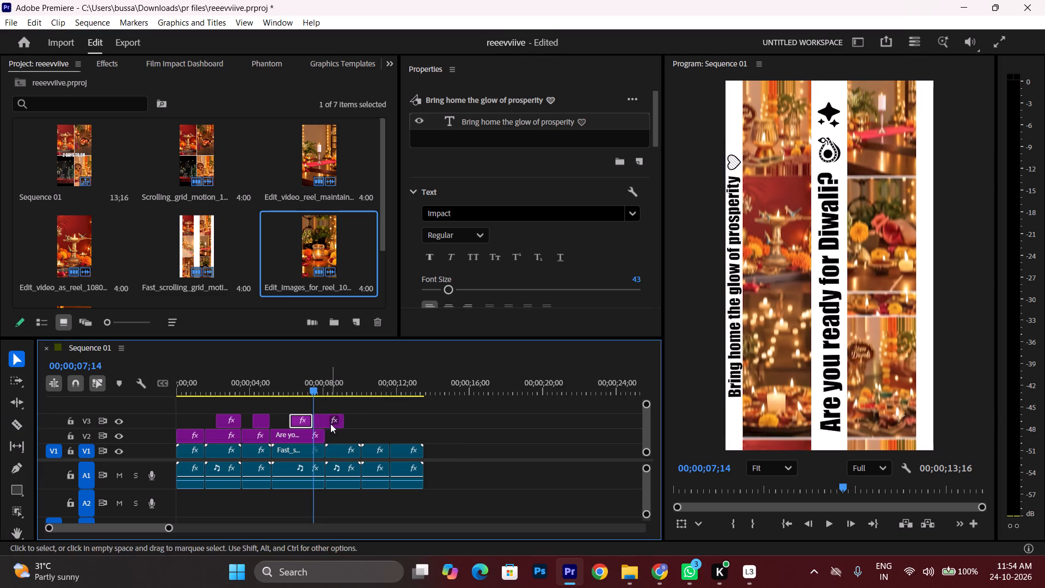
{"action": "left_click_drag", "start_coordinate": [290, 415], "coordinate": [279, 415]}
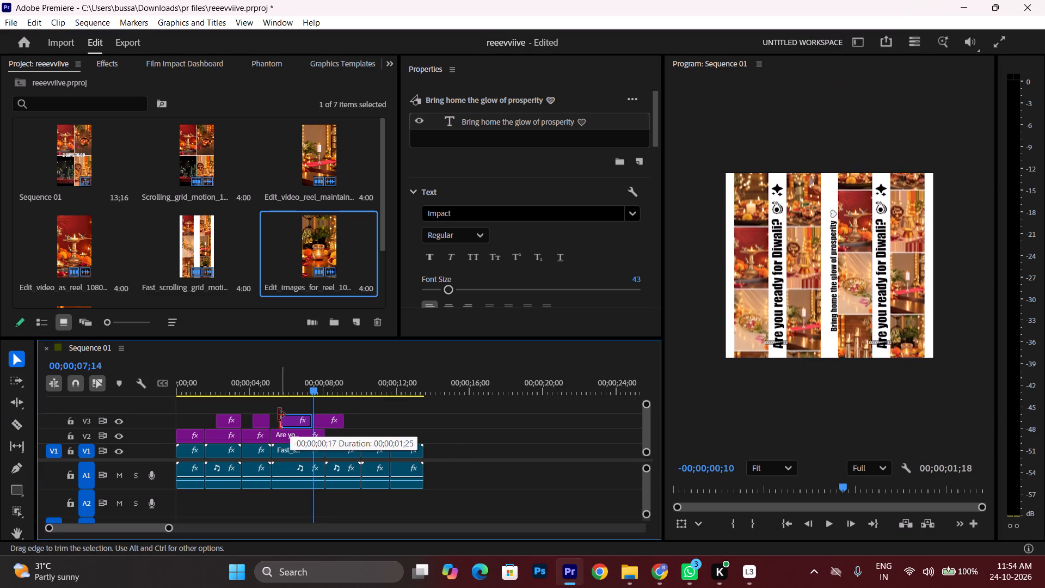
{"action": "left_click_drag", "start_coordinate": [279, 415], "coordinate": [275, 415]}
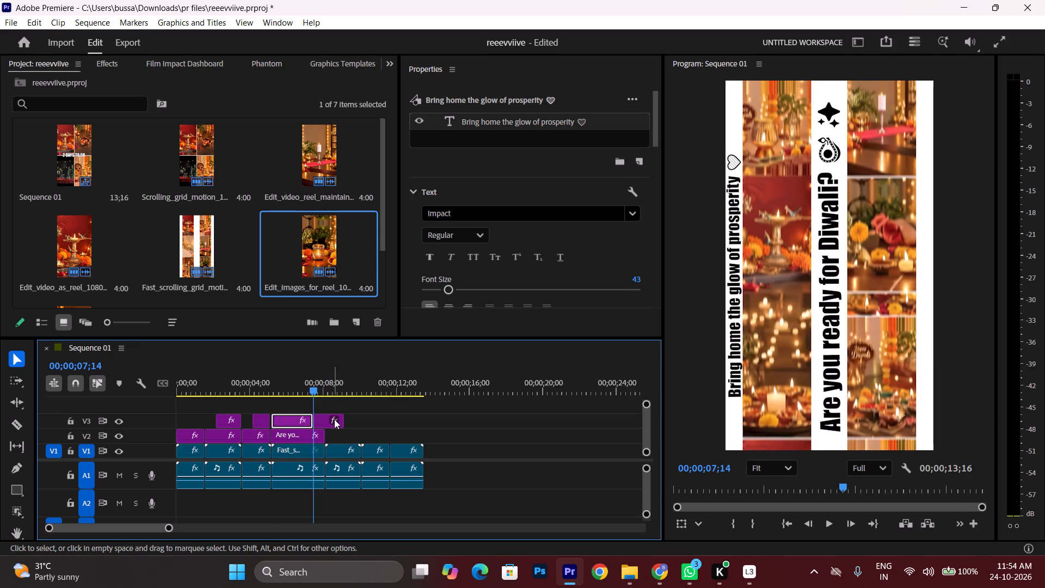
Move the title's second piece to V4 and fit both "Bring home the glow of prosperity" pieces to the fourth clip's full span.
{"action": "left_click", "coordinate": [334, 419]}
{"action": "left_click_drag", "start_coordinate": [325, 419], "coordinate": [317, 403]}
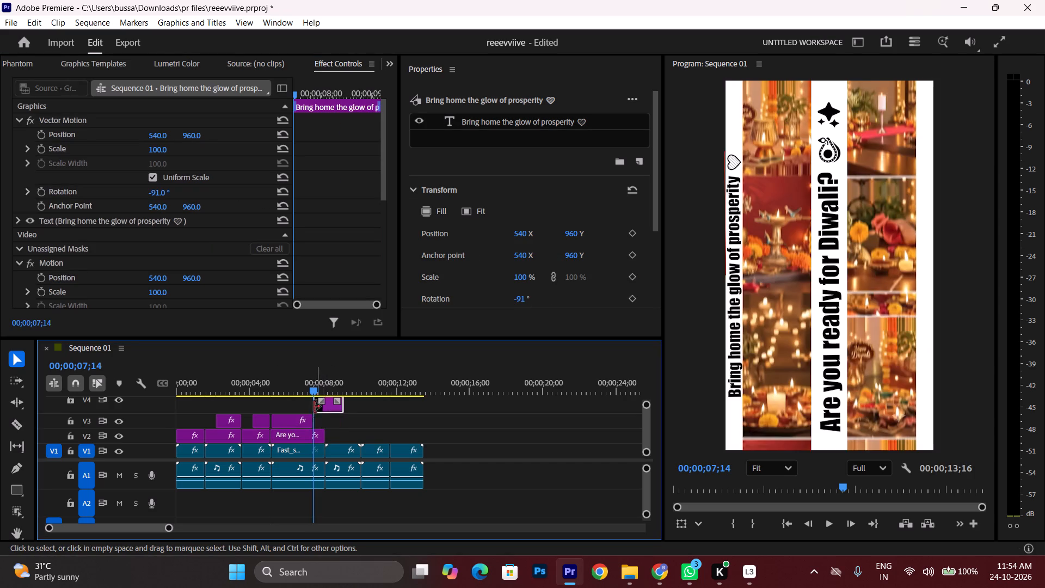
{"action": "left_click_drag", "start_coordinate": [312, 418], "coordinate": [327, 418]}
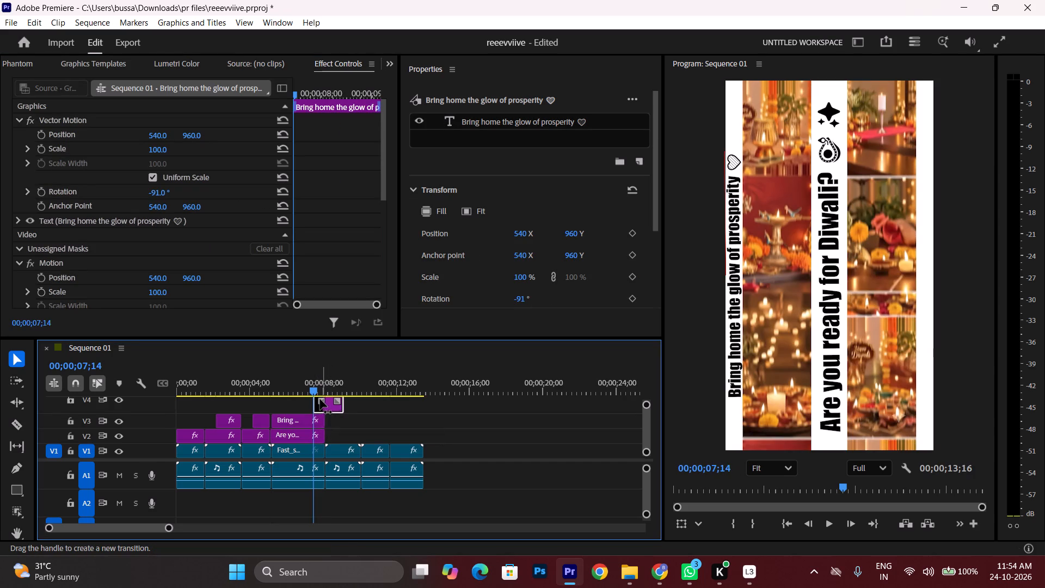
{"action": "left_click_drag", "start_coordinate": [334, 402], "coordinate": [294, 402]}
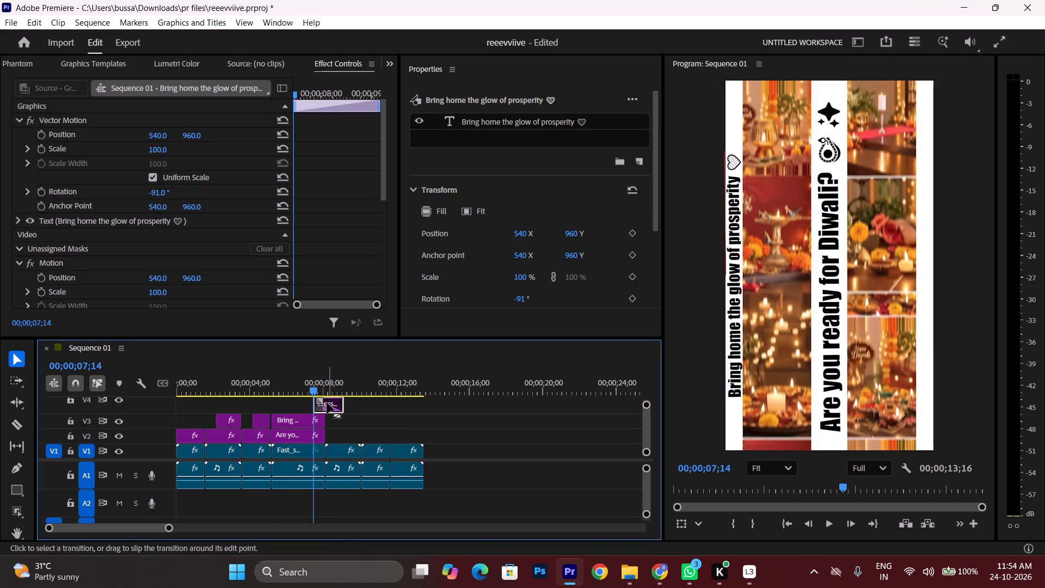
{"action": "left_click_drag", "start_coordinate": [318, 400], "coordinate": [349, 401]}
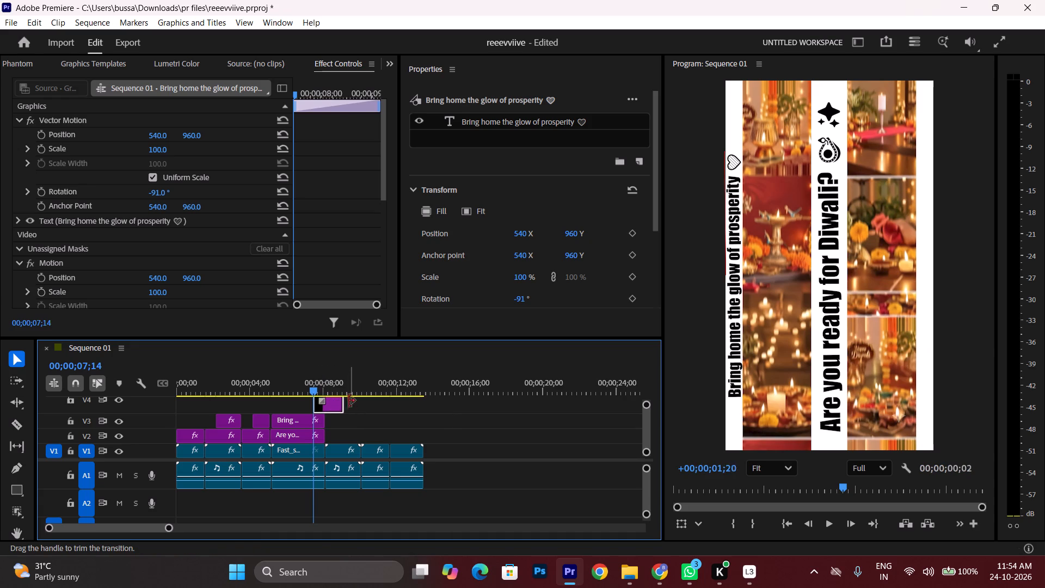
{"action": "left_click_drag", "start_coordinate": [329, 406], "coordinate": [292, 406]}
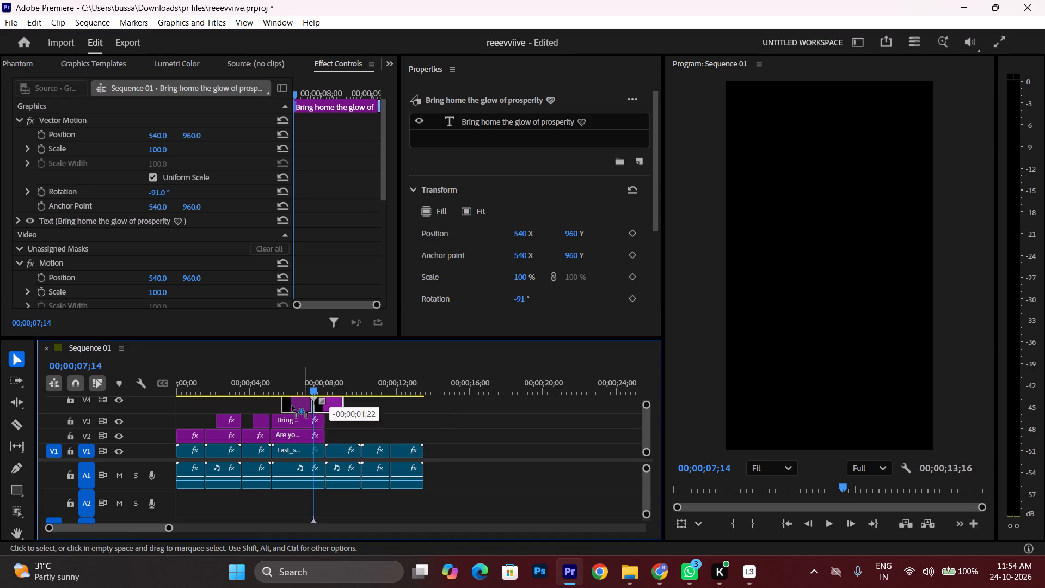
{"action": "left_click_drag", "start_coordinate": [292, 406], "coordinate": [290, 406]}
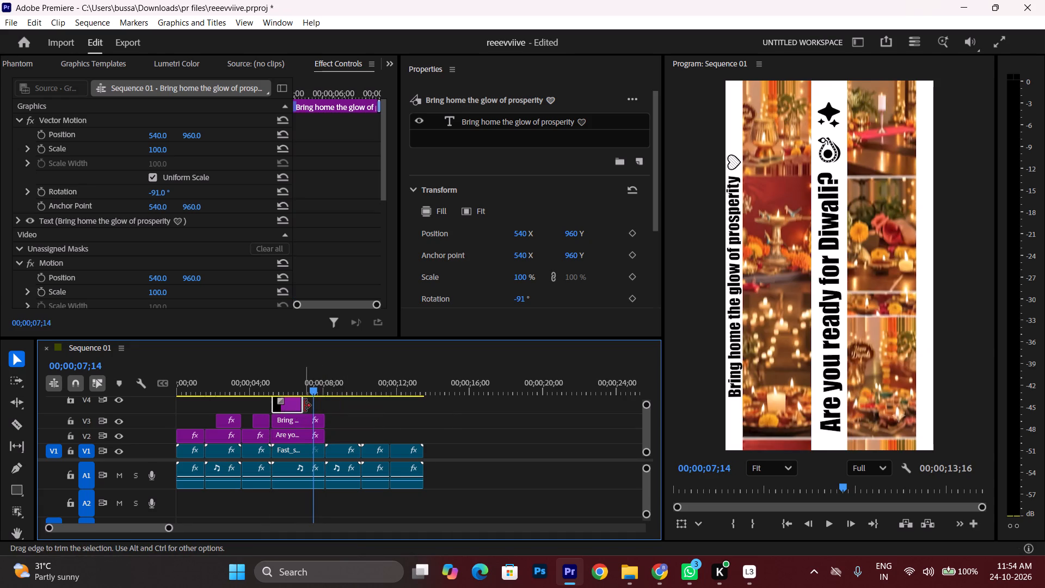
{"action": "left_click_drag", "start_coordinate": [304, 406], "coordinate": [323, 406]}
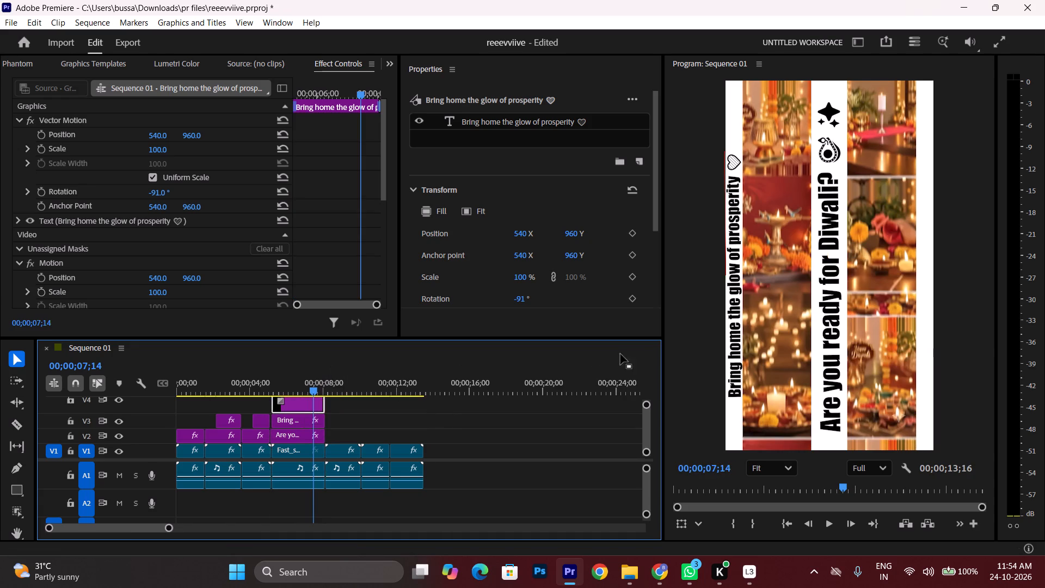
Move the V4 copy of "Bring home the glow of prosperity" to the white margin along the frame's right edge.
{"action": "left_click", "coordinate": [731, 327]}
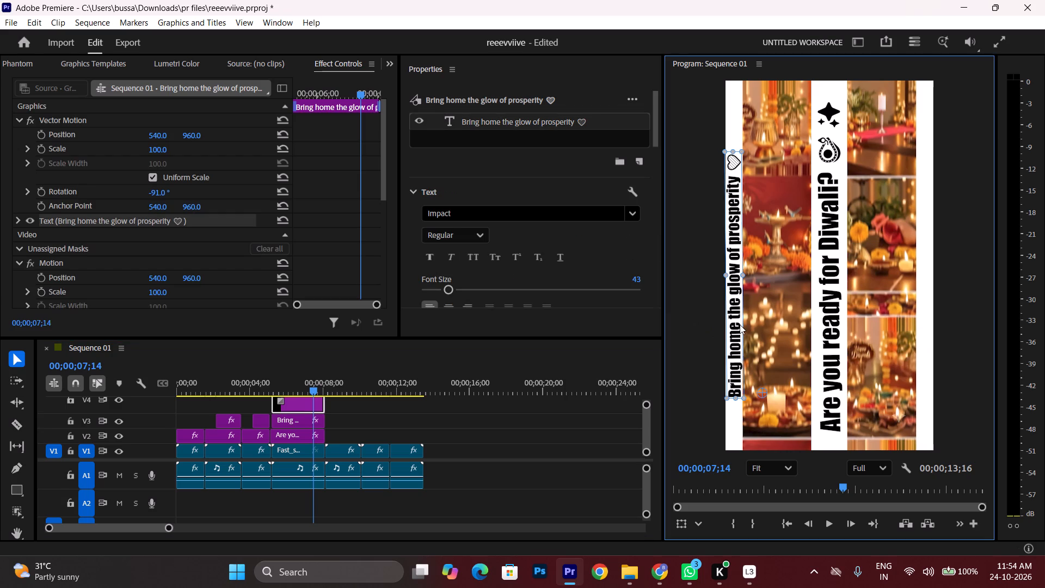
{"action": "left_click", "coordinate": [740, 324]}
{"action": "left_click_drag", "start_coordinate": [737, 324], "coordinate": [842, 327]}
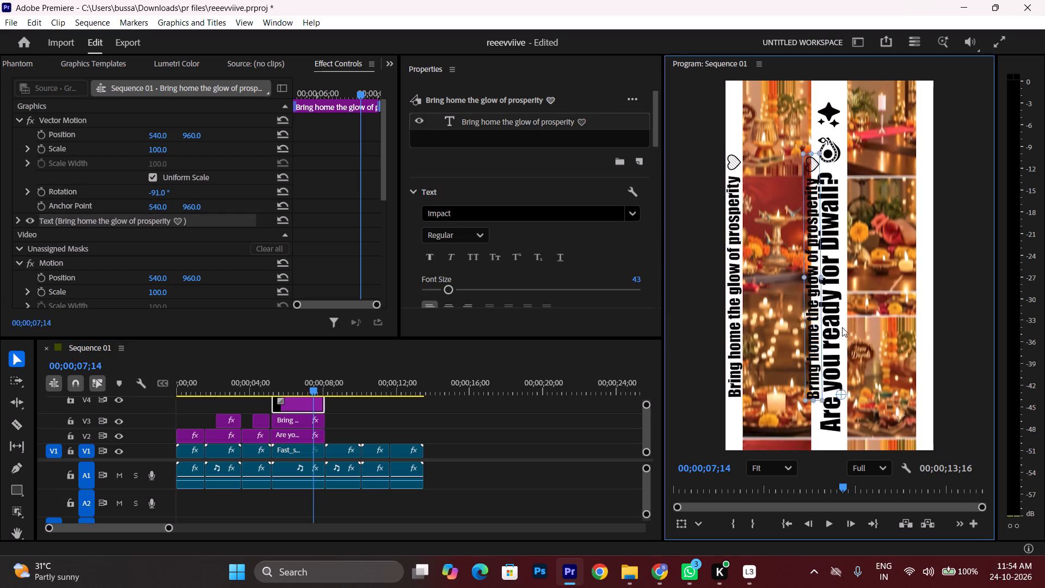
{"action": "left_click_drag", "start_coordinate": [842, 327], "coordinate": [927, 328]}
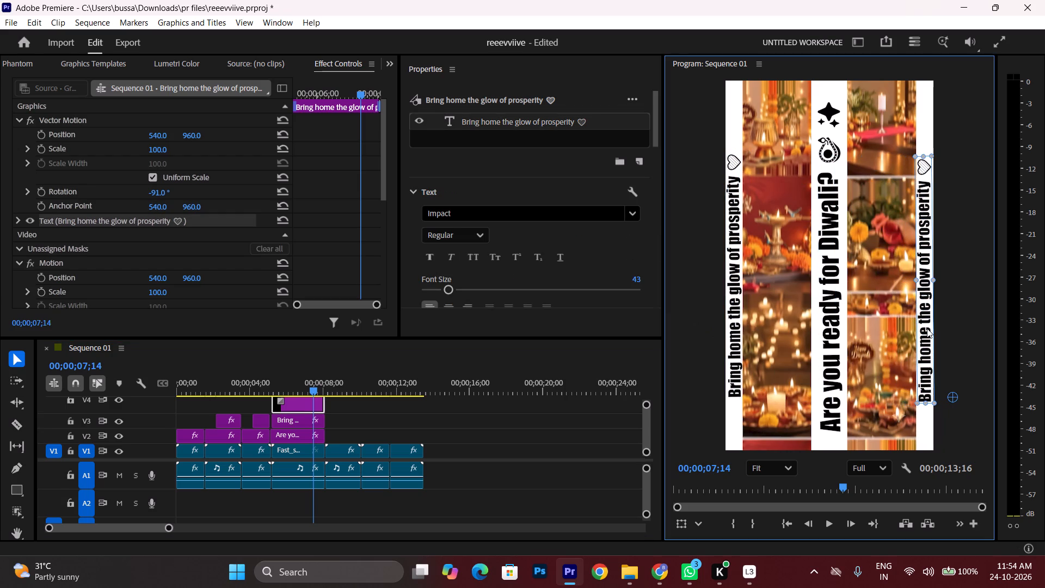
{"action": "left_click_drag", "start_coordinate": [927, 328], "coordinate": [929, 326]}
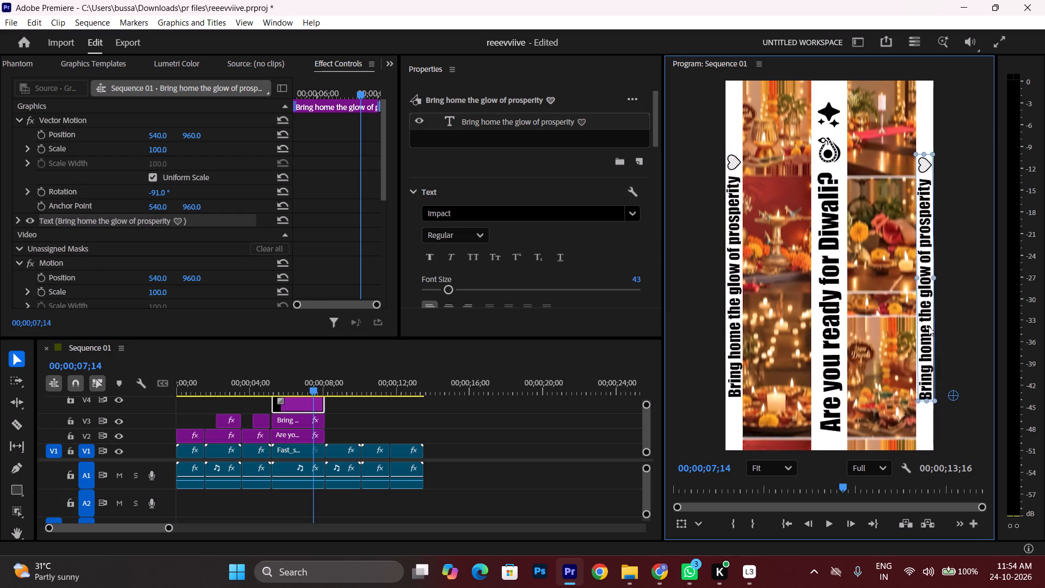
{"action": "left_click_drag", "start_coordinate": [929, 326], "coordinate": [926, 321]}
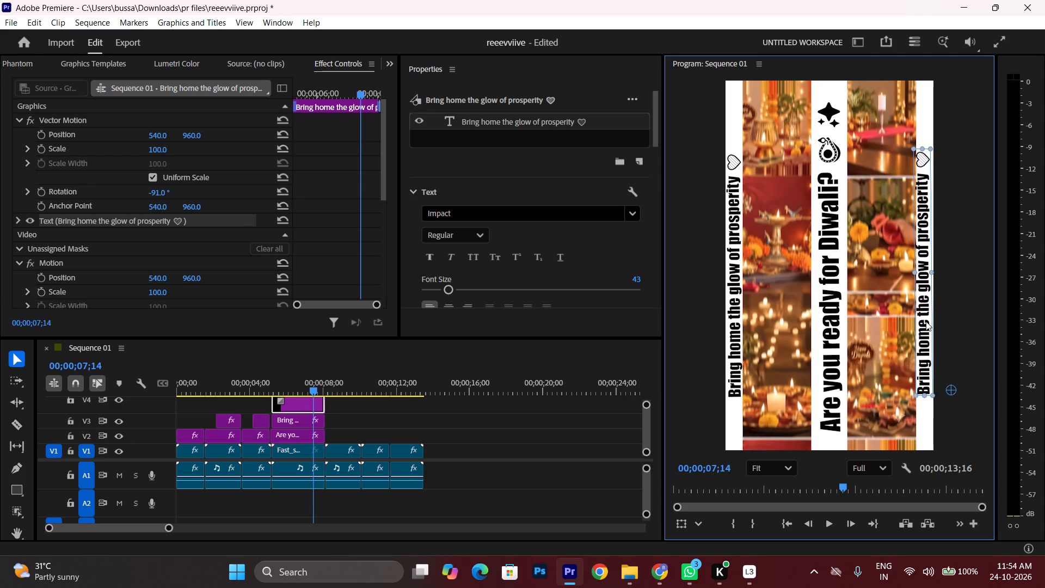
{"action": "left_click_drag", "start_coordinate": [926, 321], "coordinate": [927, 321]}
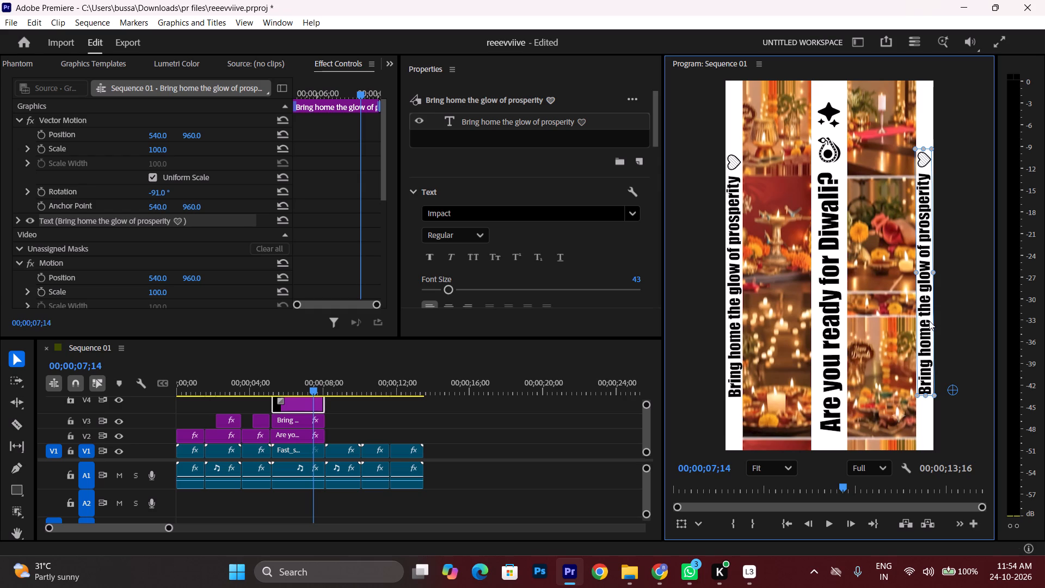
{"action": "left_click", "coordinate": [956, 324]}
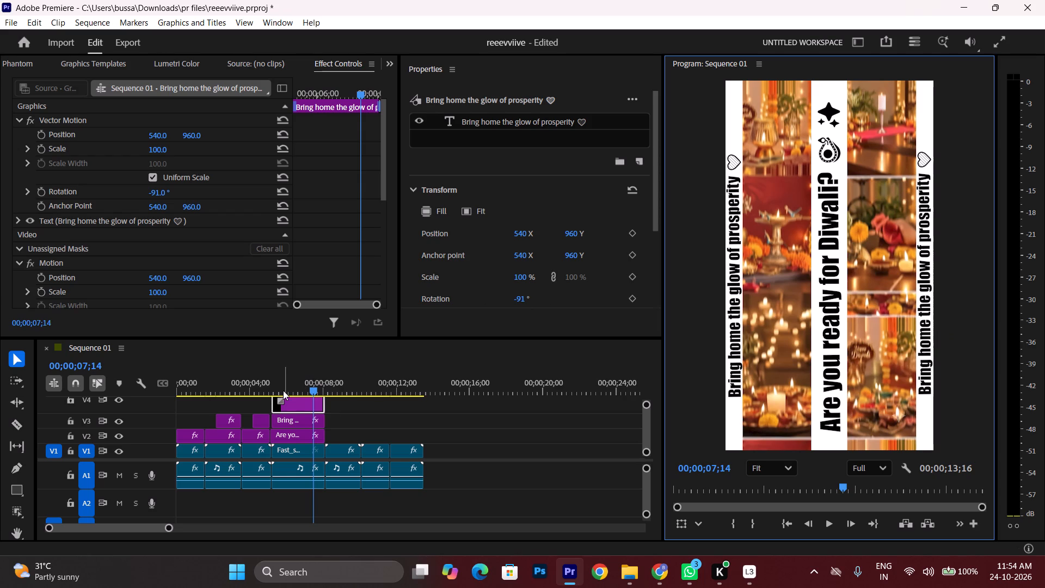
Scrub through the sequence to review the titled clips and the remaining clips after the fourth one.
{"action": "left_click_drag", "start_coordinate": [283, 390], "coordinate": [362, 392]}
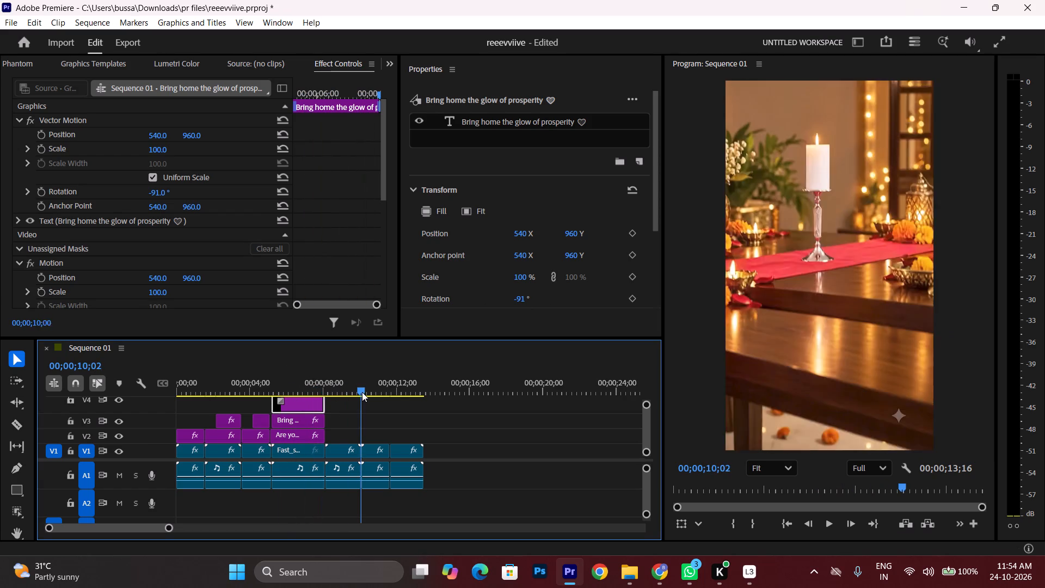
{"action": "left_click_drag", "start_coordinate": [362, 392], "coordinate": [400, 395]}
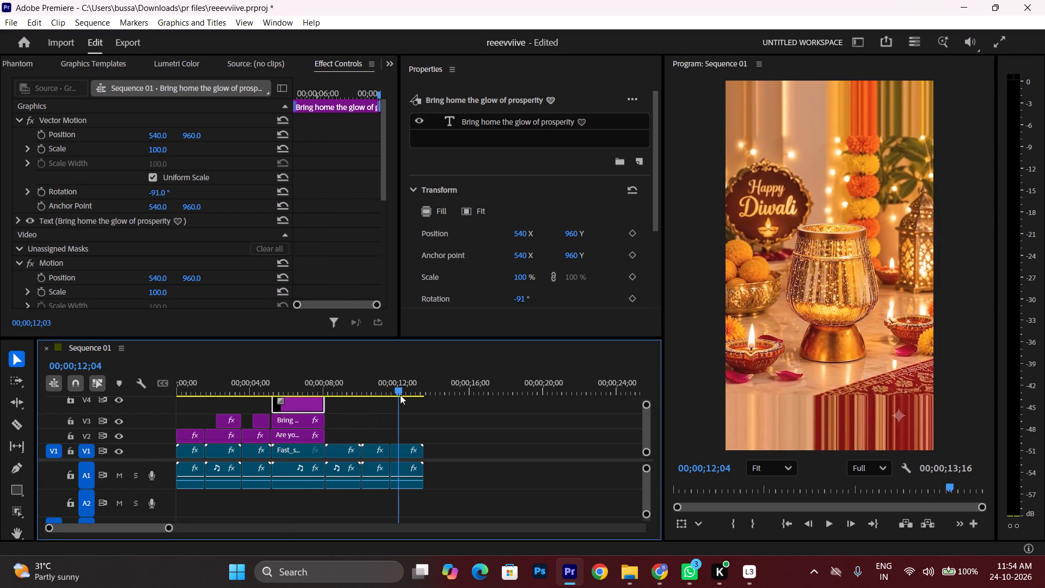
{"action": "left_click_drag", "start_coordinate": [400, 395], "coordinate": [426, 396]}
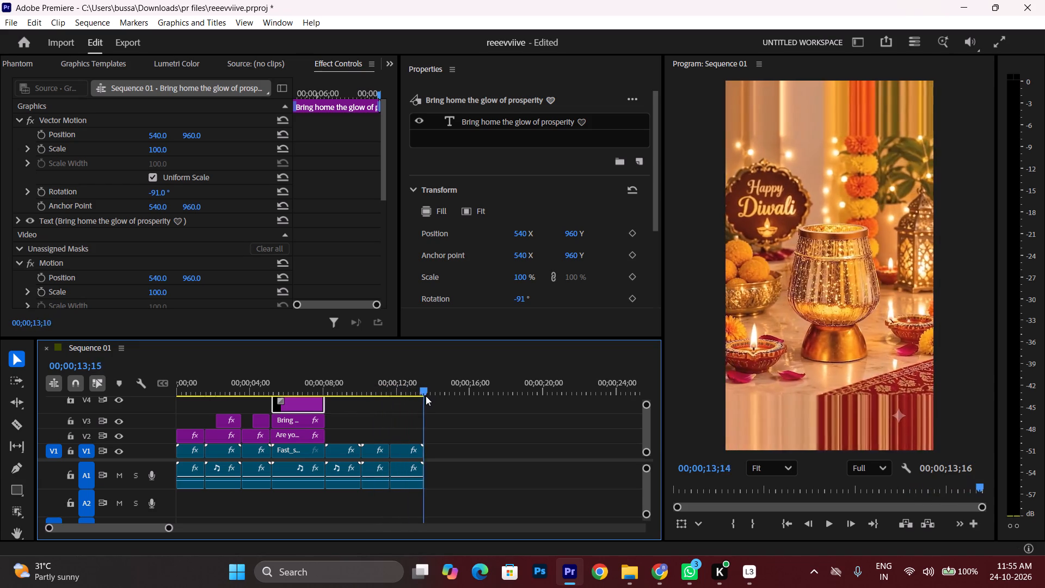
{"action": "left_click_drag", "start_coordinate": [426, 396], "coordinate": [332, 394]}
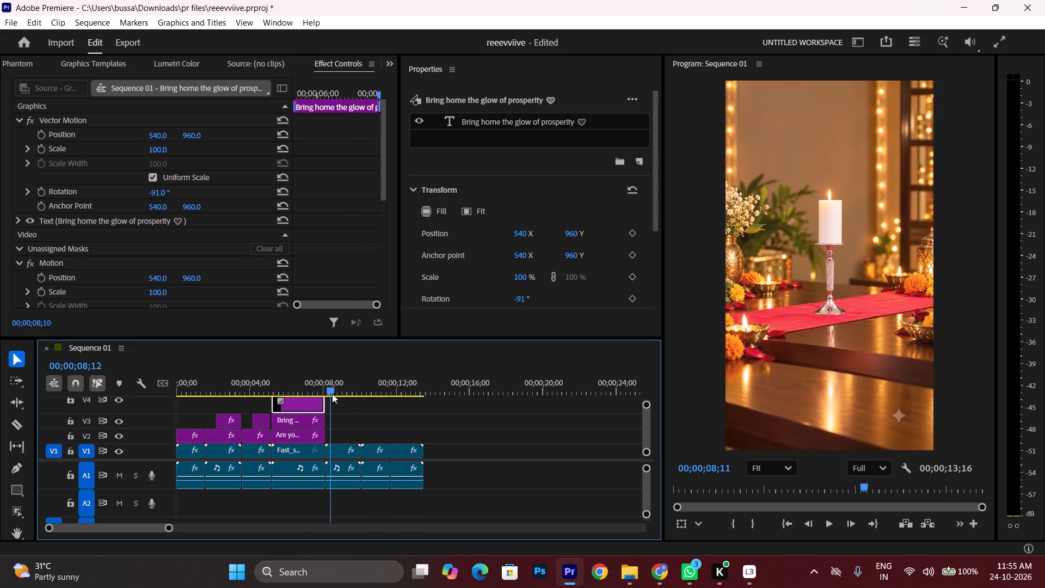
{"action": "left_click_drag", "start_coordinate": [332, 394], "coordinate": [325, 394]}
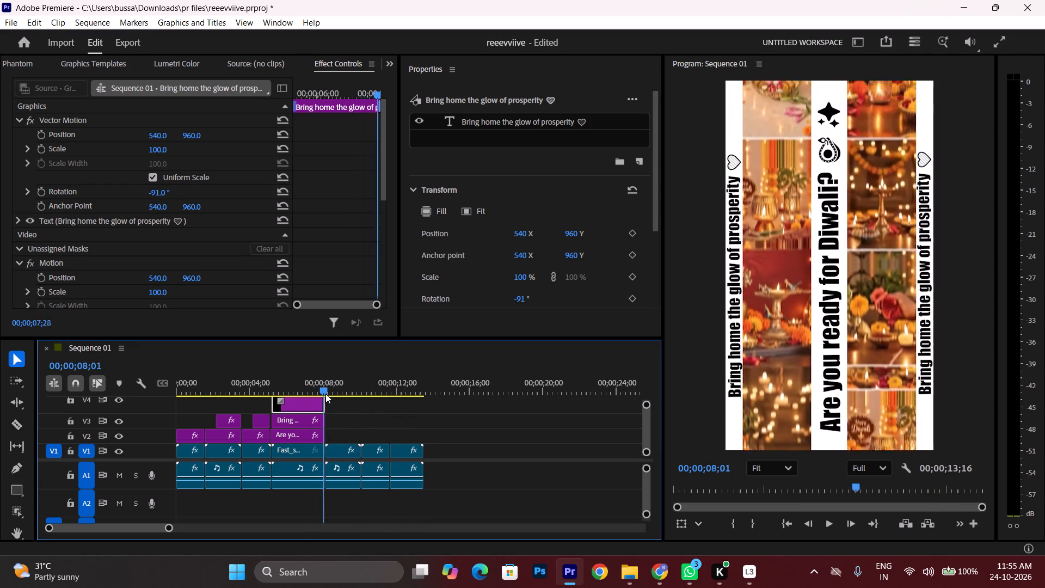
{"action": "left_click_drag", "start_coordinate": [325, 394], "coordinate": [313, 394]}
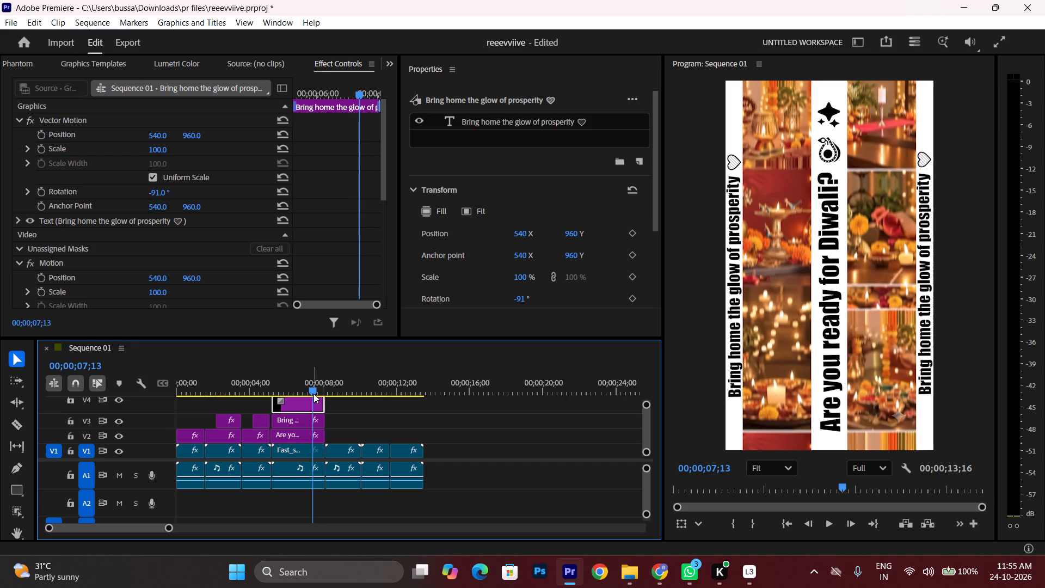
{"action": "left_click_drag", "start_coordinate": [269, 389], "coordinate": [236, 389]}
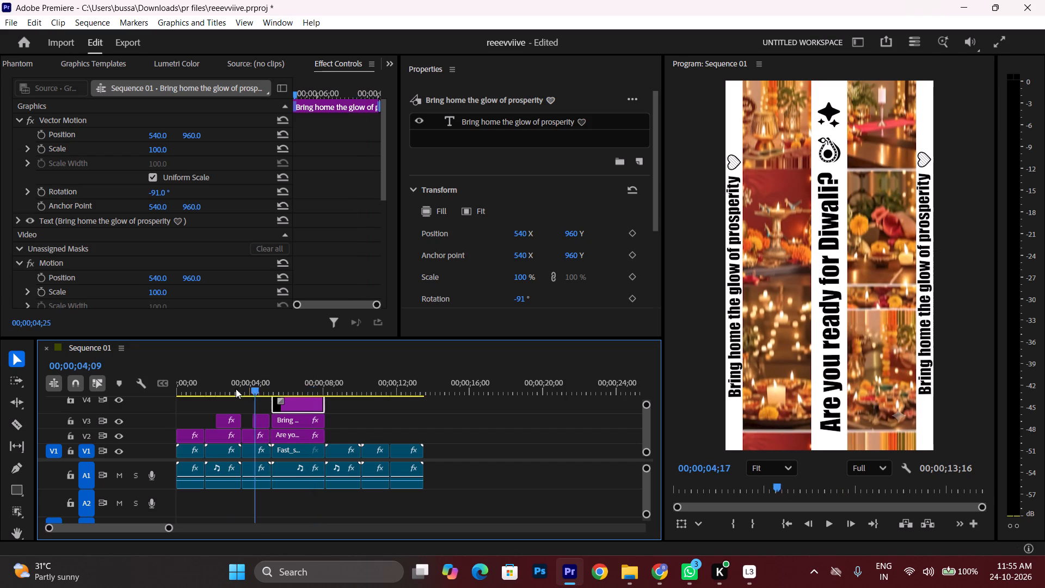
{"action": "left_click_drag", "start_coordinate": [236, 389], "coordinate": [239, 392]}
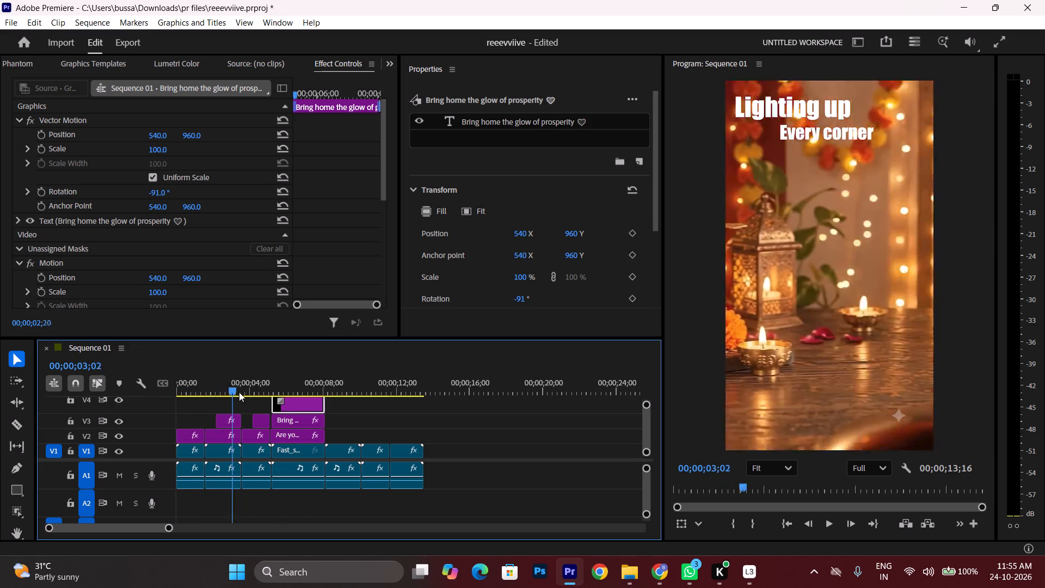
{"action": "left_click_drag", "start_coordinate": [239, 392], "coordinate": [364, 394]}
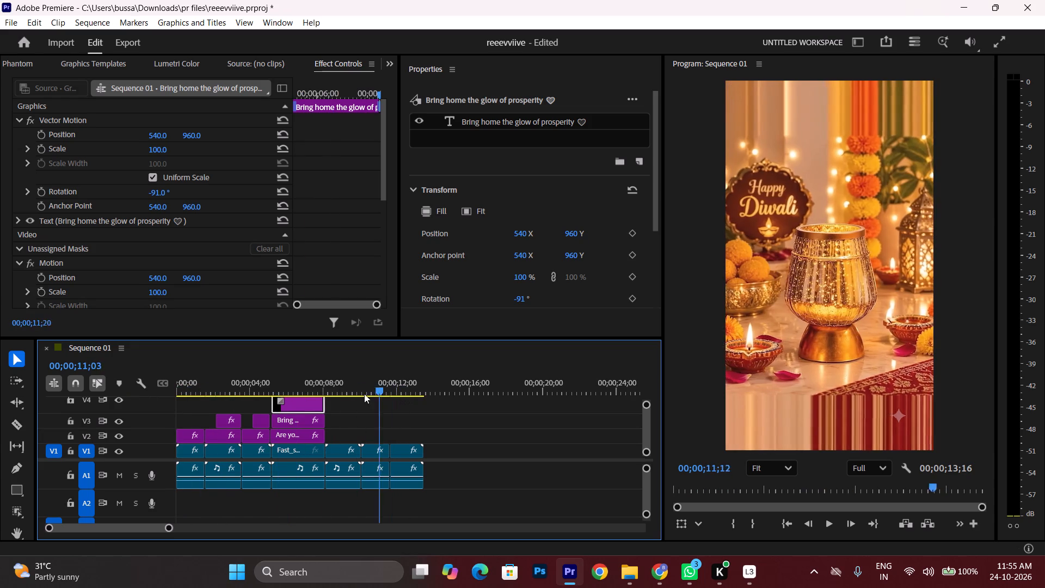
{"action": "left_click_drag", "start_coordinate": [364, 394], "coordinate": [378, 394]}
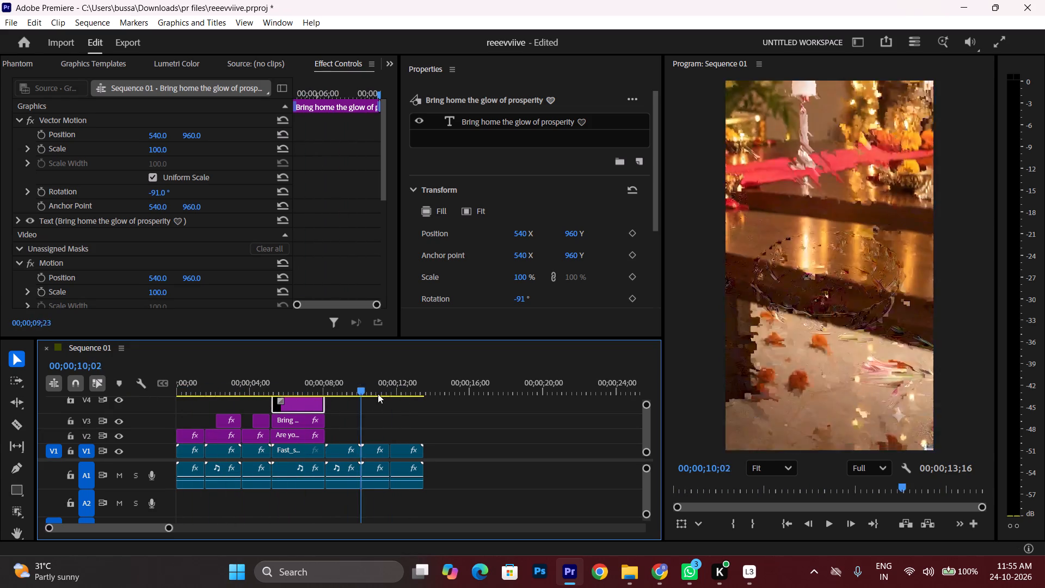
{"action": "left_click_drag", "start_coordinate": [378, 394], "coordinate": [195, 404]}
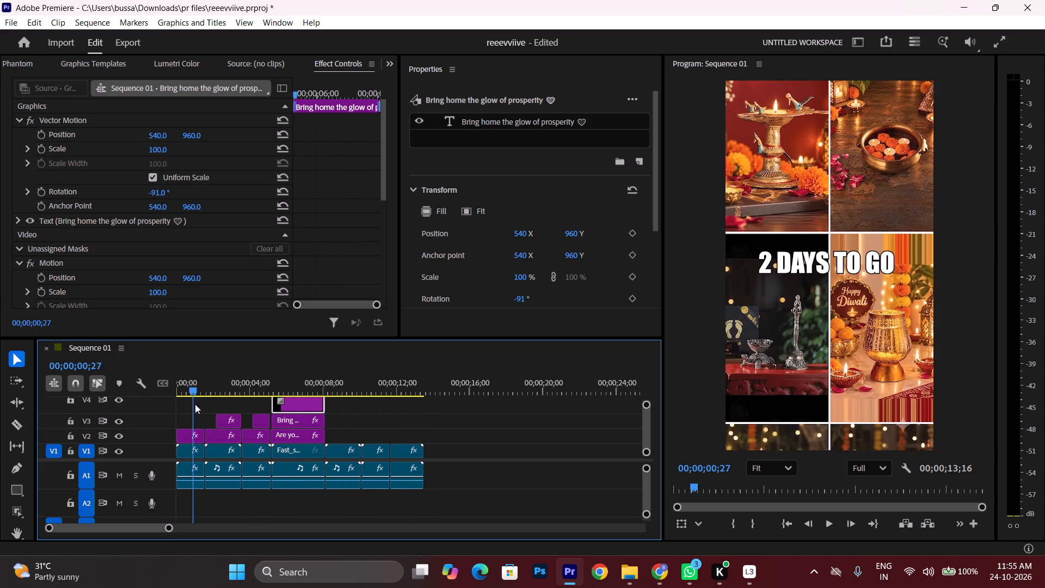
{"action": "left_click_drag", "start_coordinate": [195, 404], "coordinate": [216, 404]}
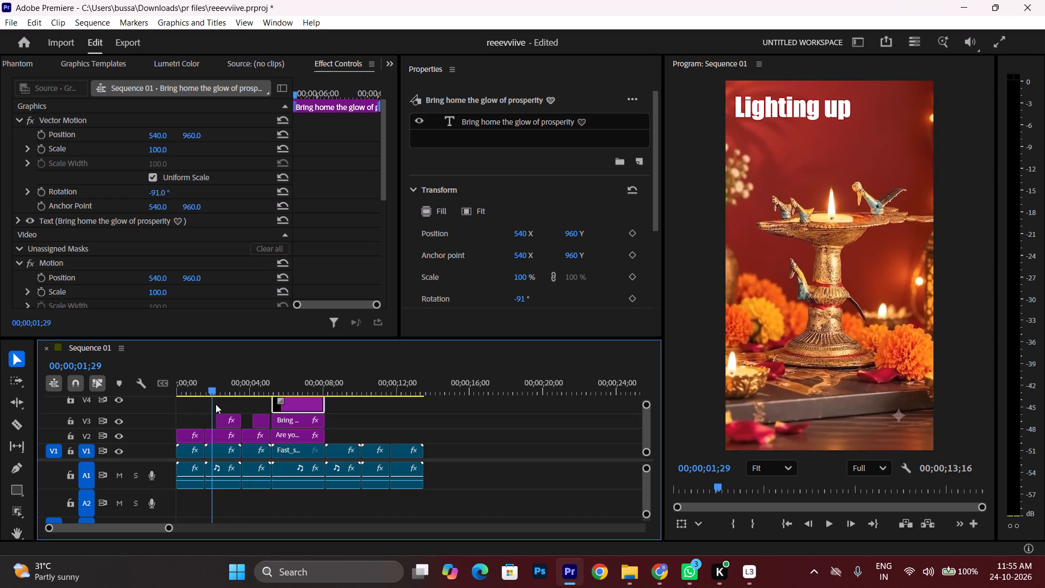
{"action": "left_click_drag", "start_coordinate": [216, 404], "coordinate": [255, 404]}
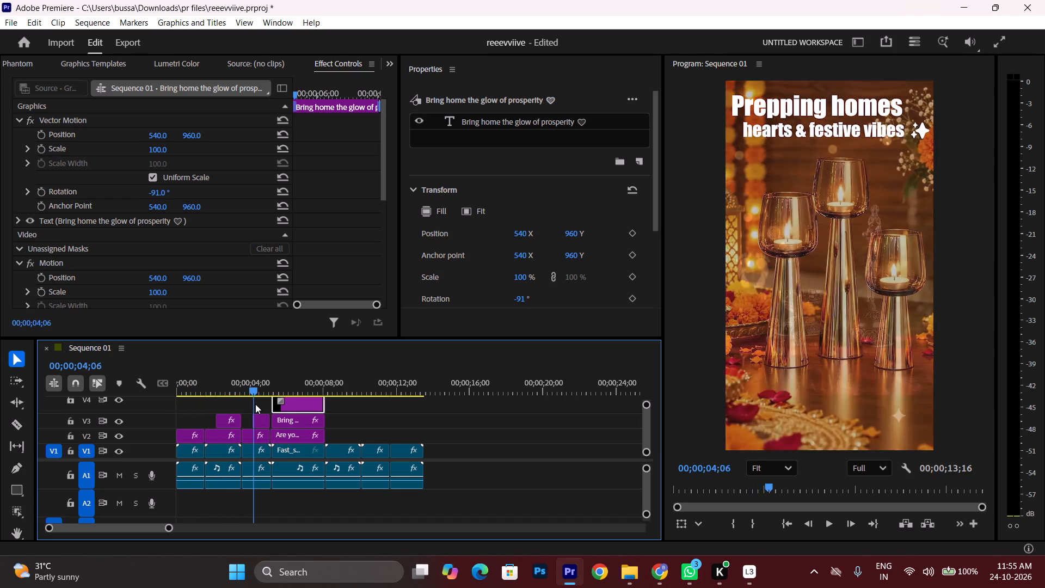
{"action": "left_click_drag", "start_coordinate": [255, 404], "coordinate": [252, 404]}
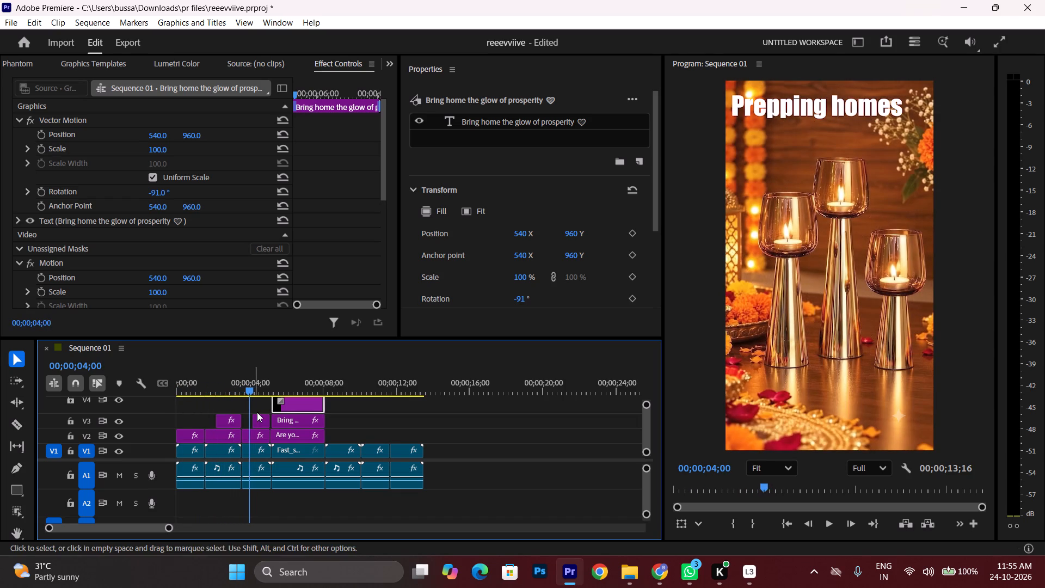
Extend the start of the "hearts & festive vibes" title on V3 back to 00;00;04;00.
{"action": "left_click", "coordinate": [253, 418]}
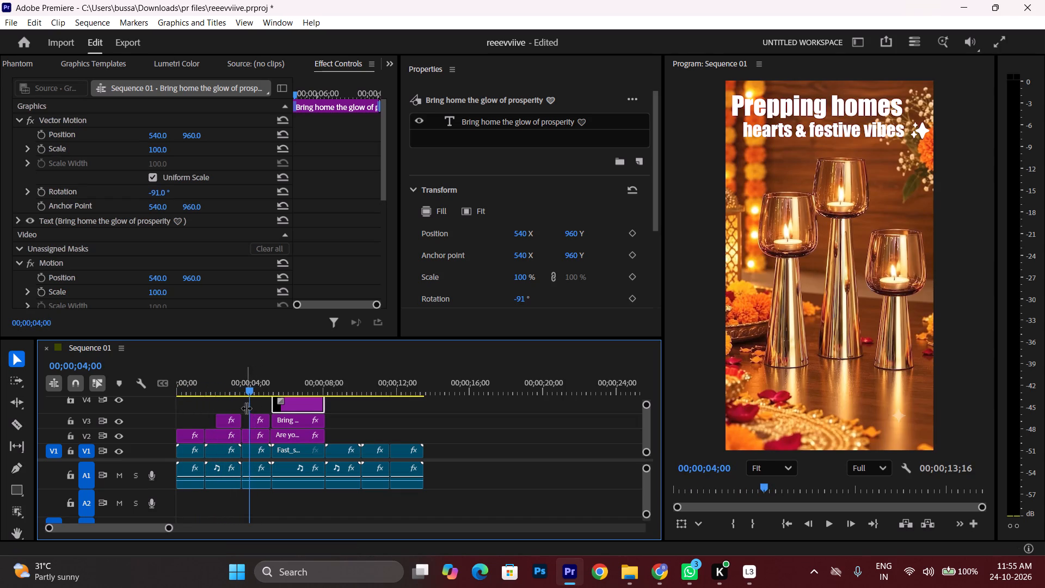
Scrub across the join between the third and fourth clips to check when their titles appear and disappear.
{"action": "left_click_drag", "start_coordinate": [247, 390], "coordinate": [253, 390]}
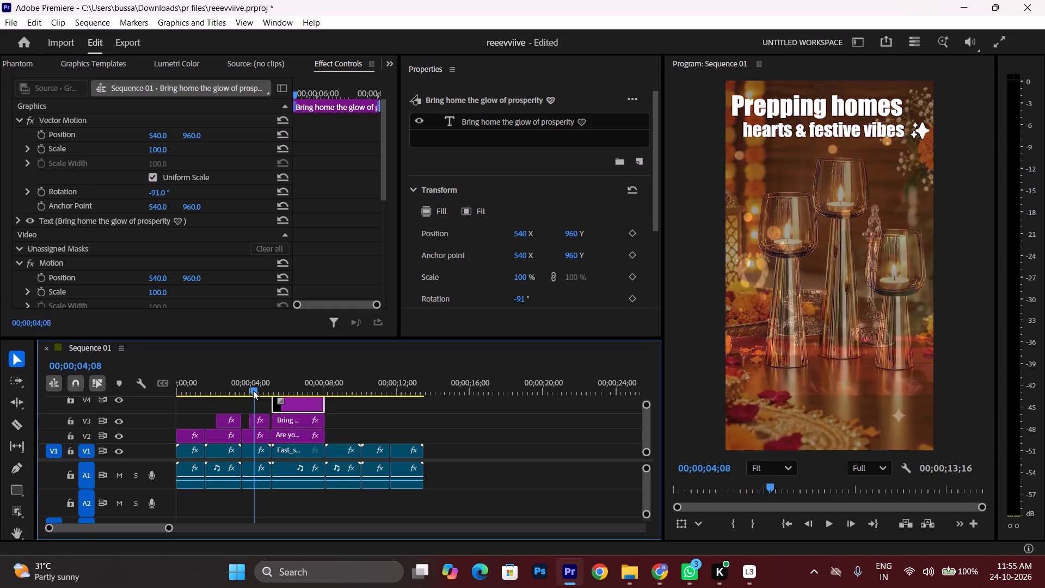
{"action": "left_click_drag", "start_coordinate": [253, 390], "coordinate": [280, 391]}
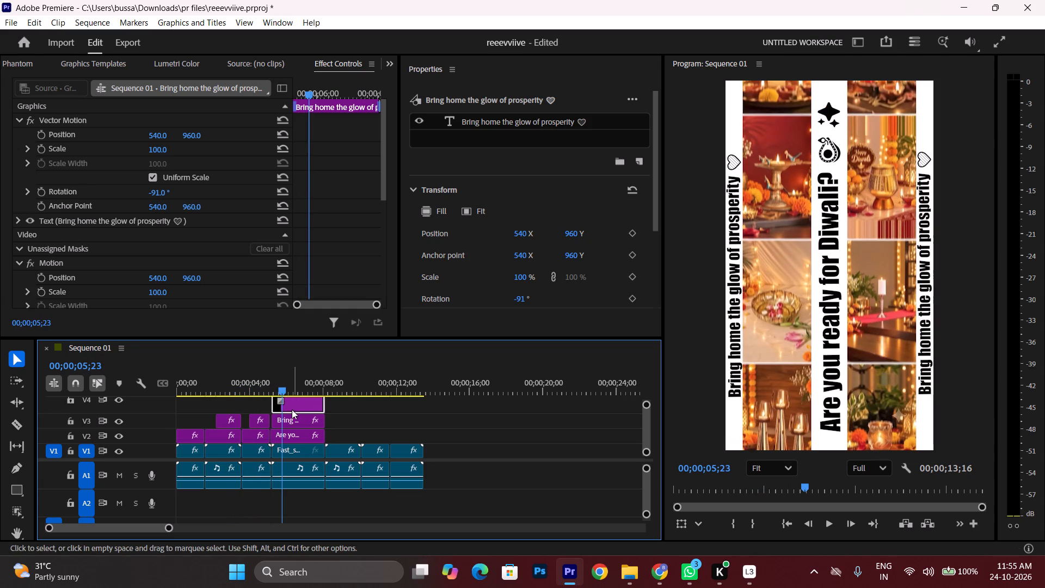
{"action": "left_click", "coordinate": [292, 433]}
{"action": "left_click_drag", "start_coordinate": [294, 385], "coordinate": [287, 385]}
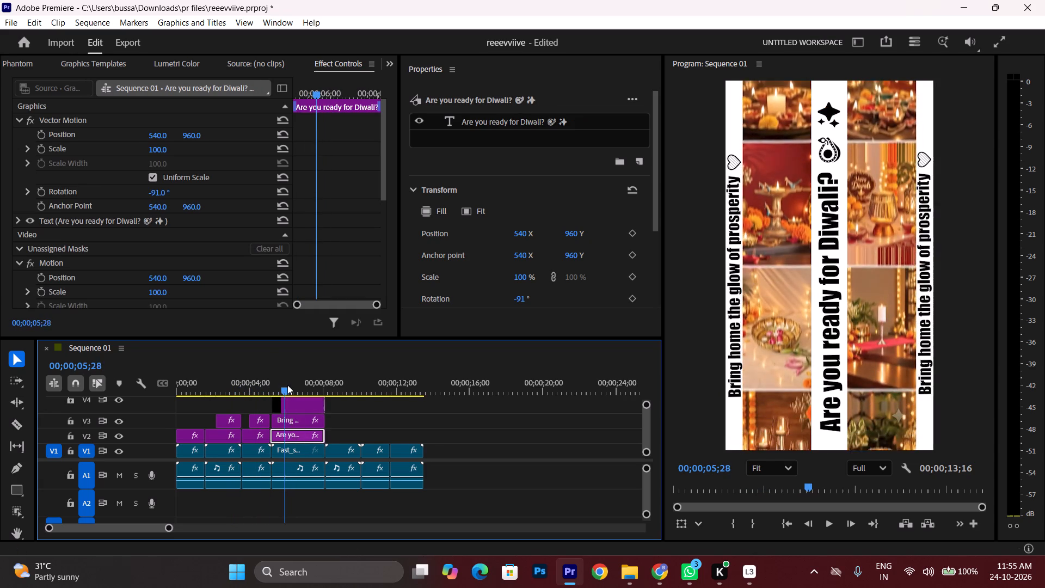
{"action": "left_click_drag", "start_coordinate": [287, 385], "coordinate": [276, 385]}
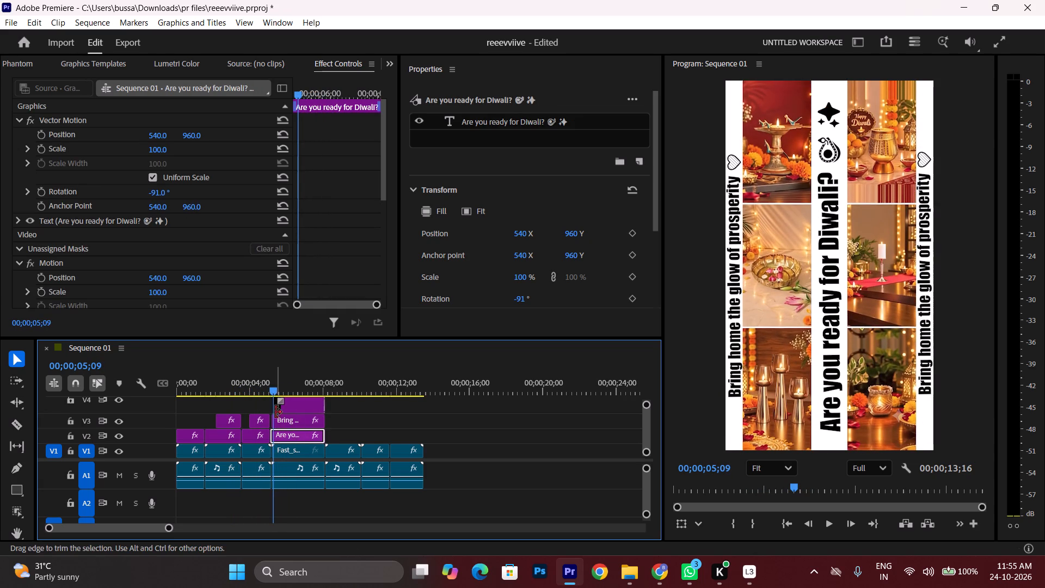
{"action": "left_click", "coordinate": [271, 415]}
{"action": "left_click", "coordinate": [274, 419]}
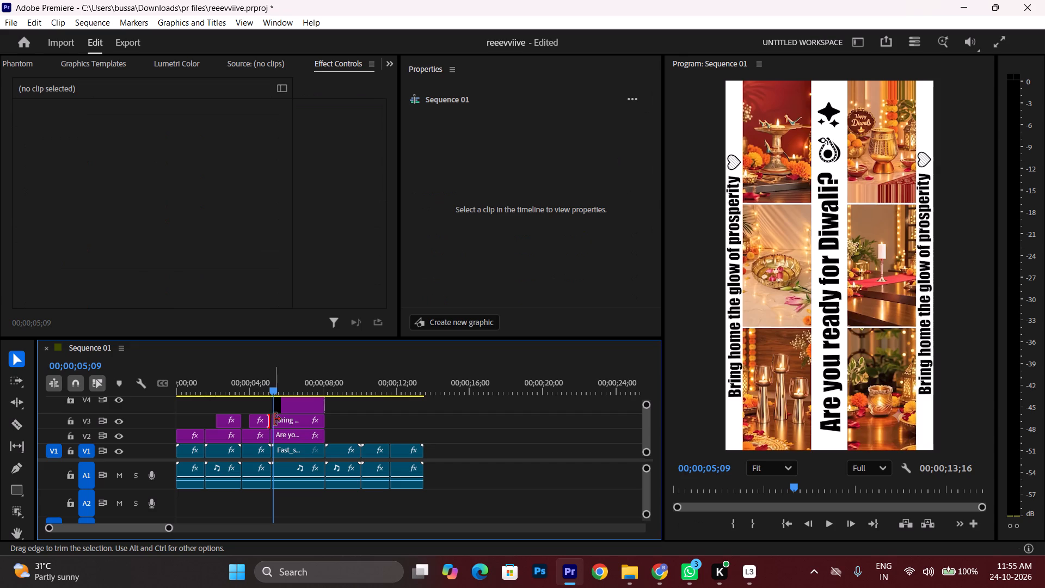
{"action": "left_click", "coordinate": [269, 384]}
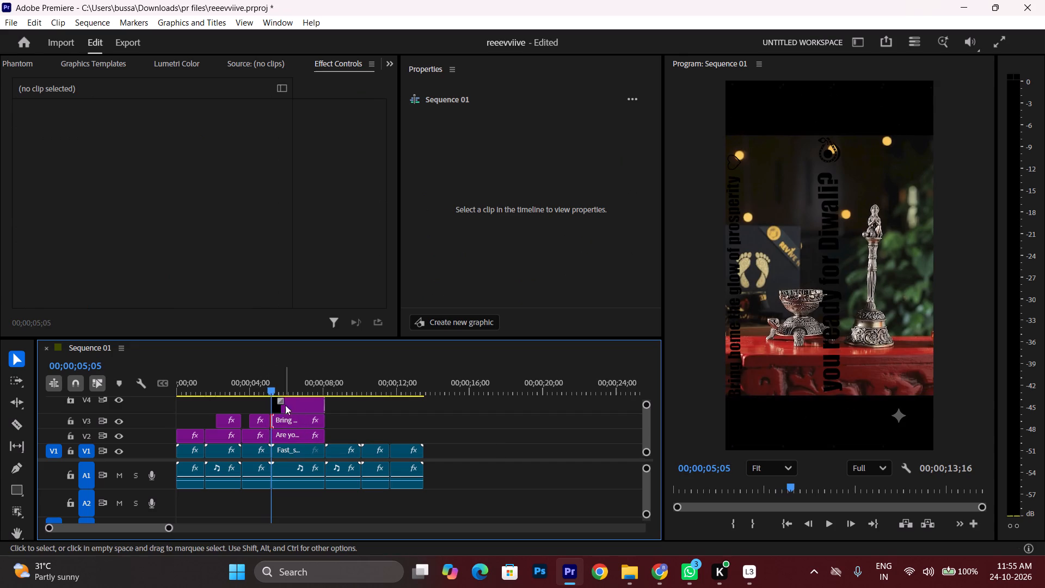
{"action": "left_click", "coordinate": [293, 437]}
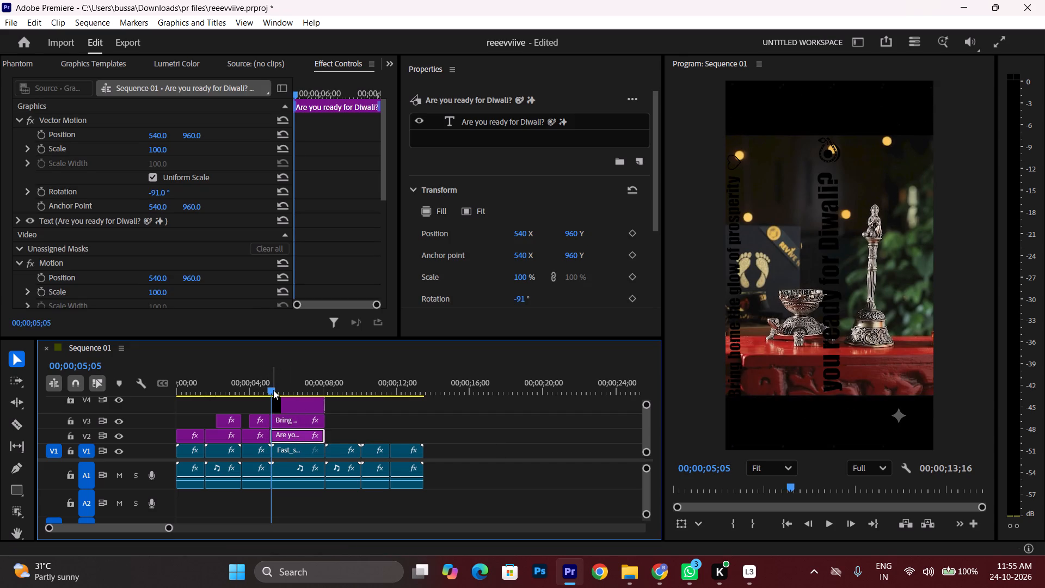
{"action": "left_click", "coordinate": [273, 390]}
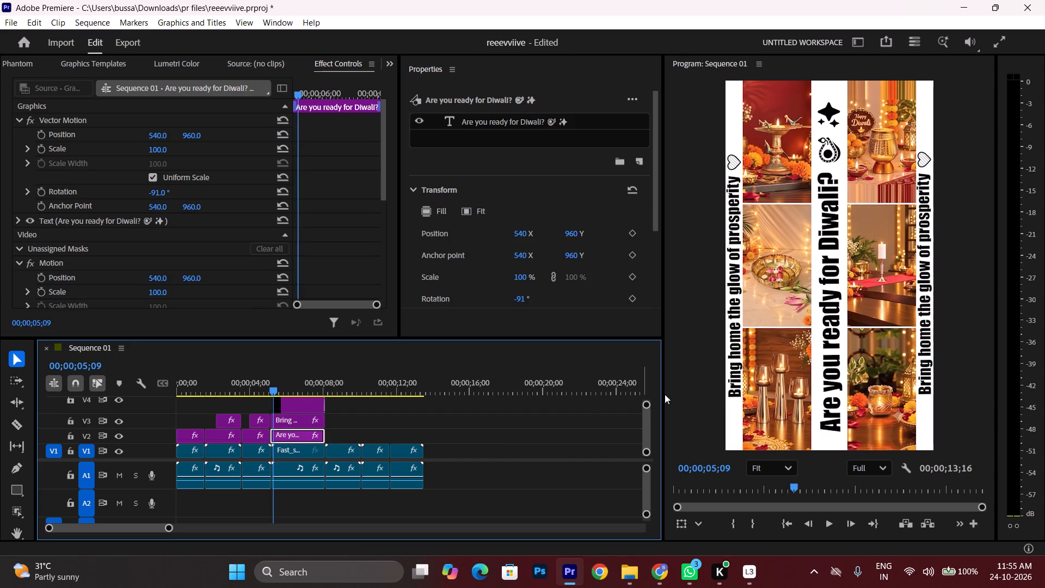
Nudge the "Are you ready for Diwali?" title slightly to the right within the grid's central white strip.
{"action": "left_click", "coordinate": [829, 383]}
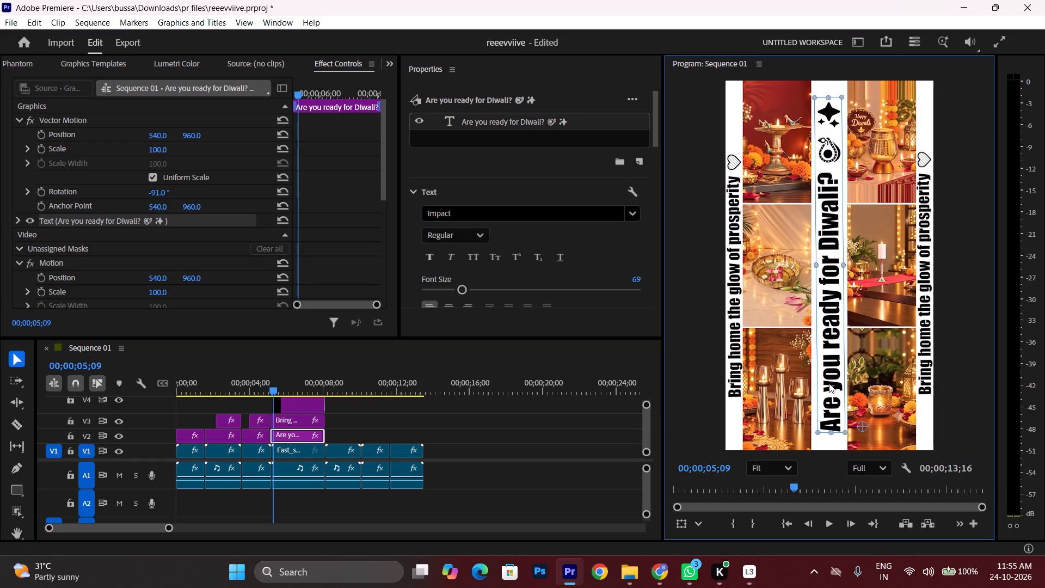
{"action": "left_click", "coordinate": [853, 267]}
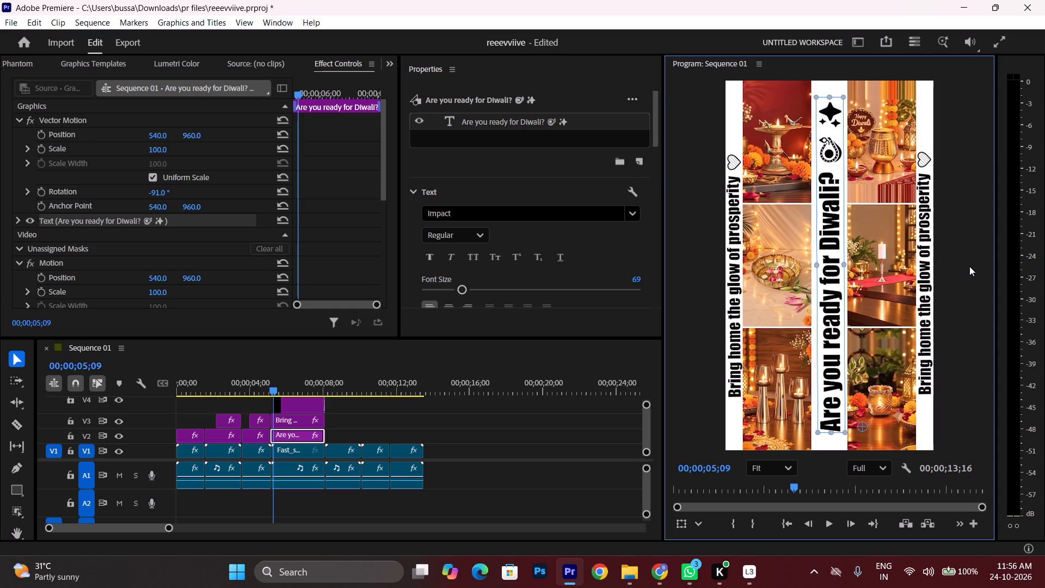
{"action": "left_click", "coordinate": [1000, 270]}
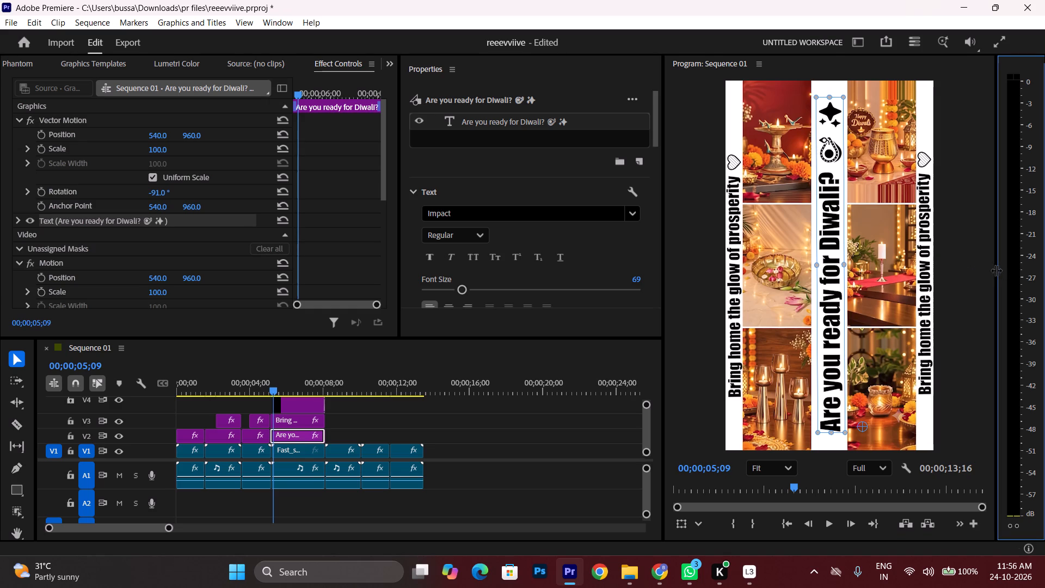
{"action": "left_click", "coordinate": [983, 260]}
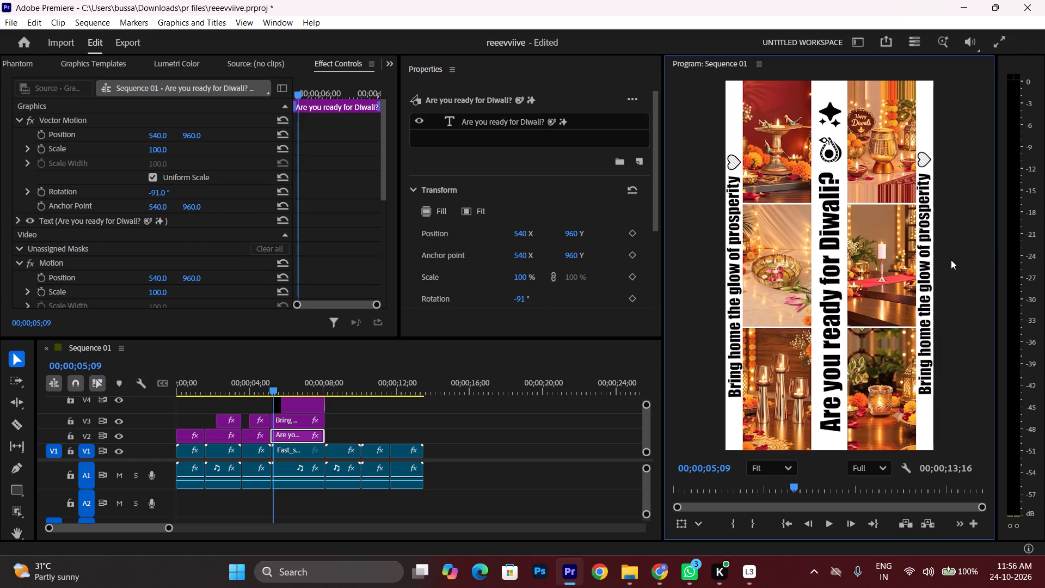
{"action": "left_click", "coordinate": [823, 261]}
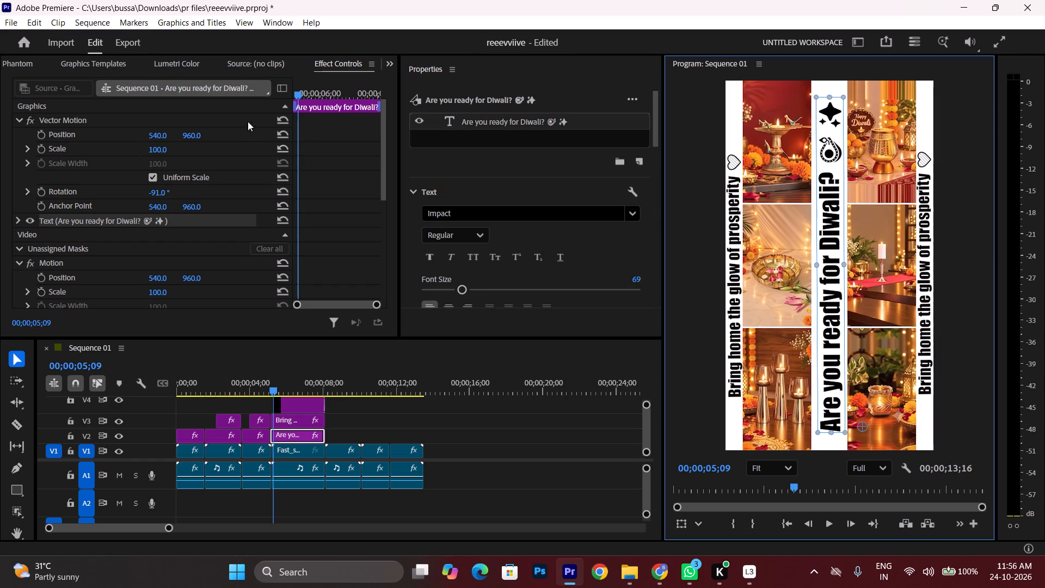
Trim the starts of the "Are you ready for Diwali?" and V3 "Bring home the glow of prosperity" titles to the fourth clip's start.
{"action": "left_click_drag", "start_coordinate": [300, 97], "coordinate": [275, 97]}
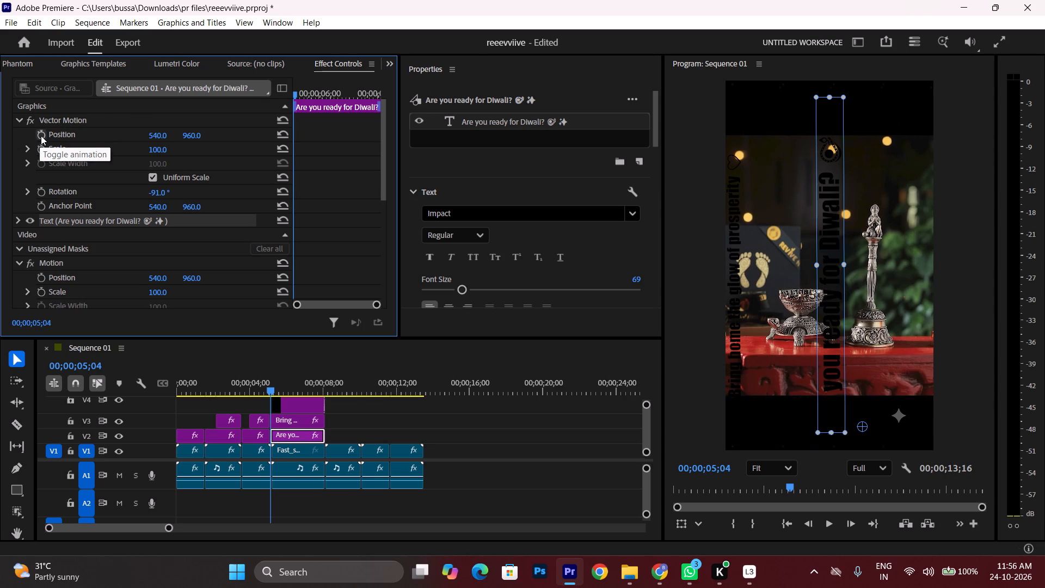
{"action": "left_click", "coordinate": [268, 387]}
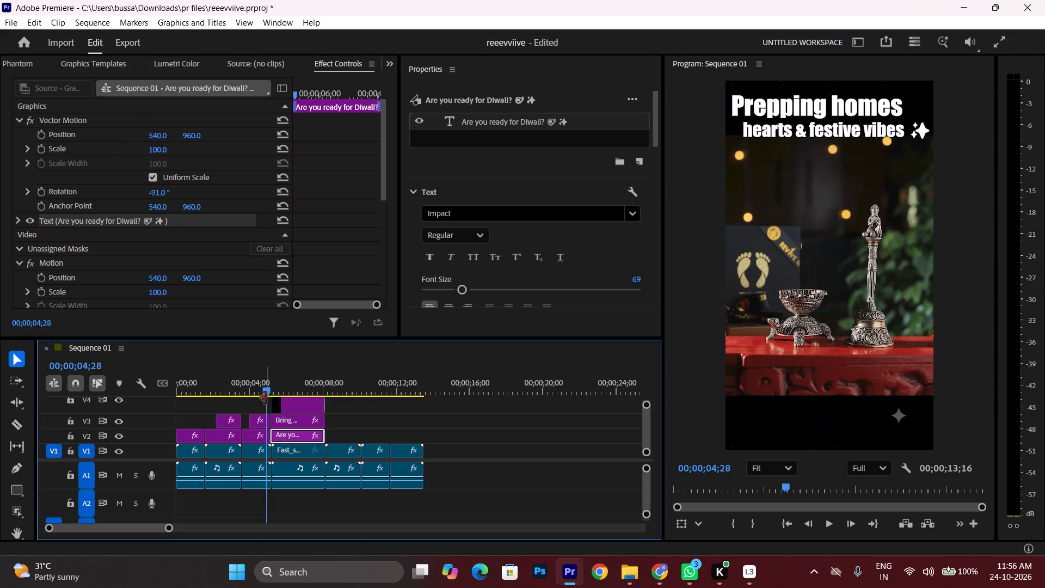
{"action": "left_click_drag", "start_coordinate": [169, 530], "coordinate": [144, 530]}
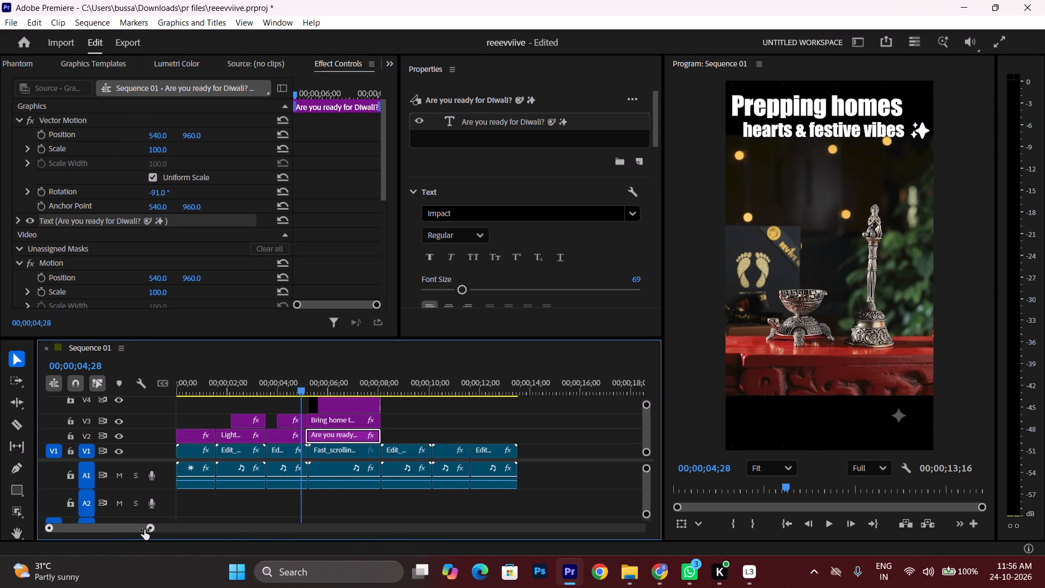
{"action": "left_click_drag", "start_coordinate": [144, 530], "coordinate": [104, 530]}
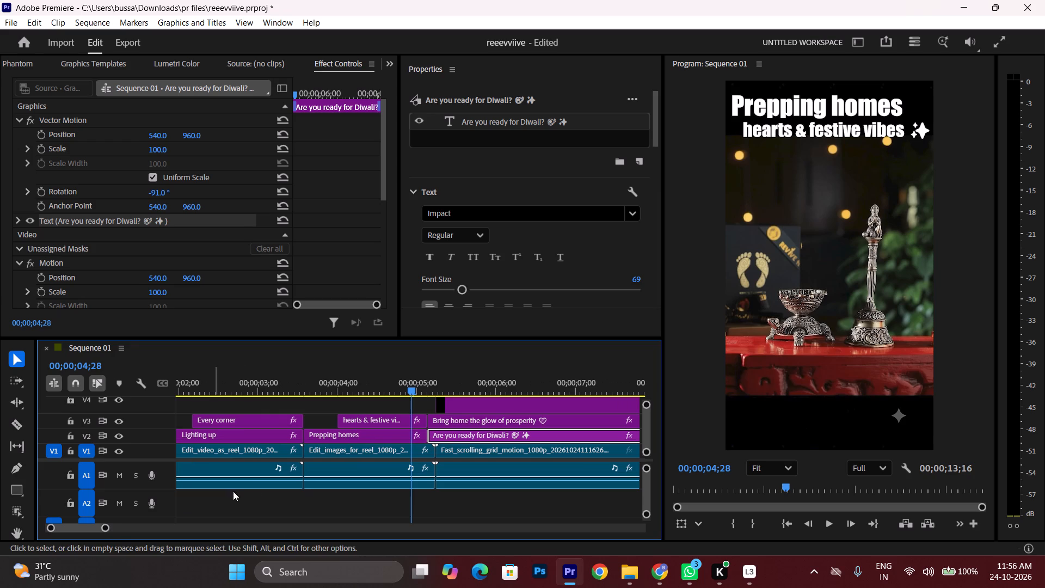
{"action": "left_click_drag", "start_coordinate": [430, 436], "coordinate": [435, 437]}
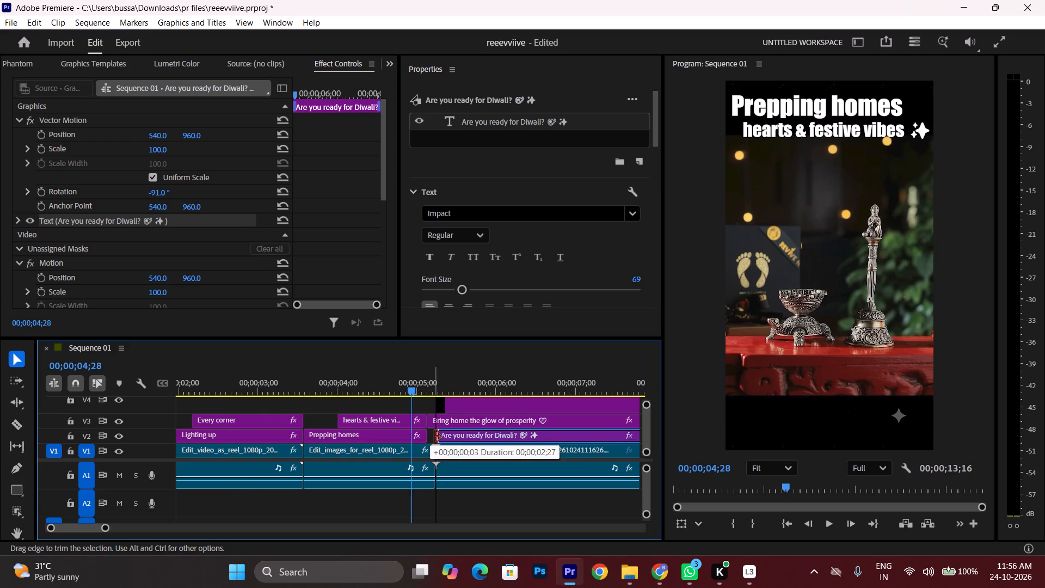
{"action": "left_click_drag", "start_coordinate": [435, 437], "coordinate": [436, 437]}
{"action": "left_click_drag", "start_coordinate": [428, 419], "coordinate": [434, 419]}
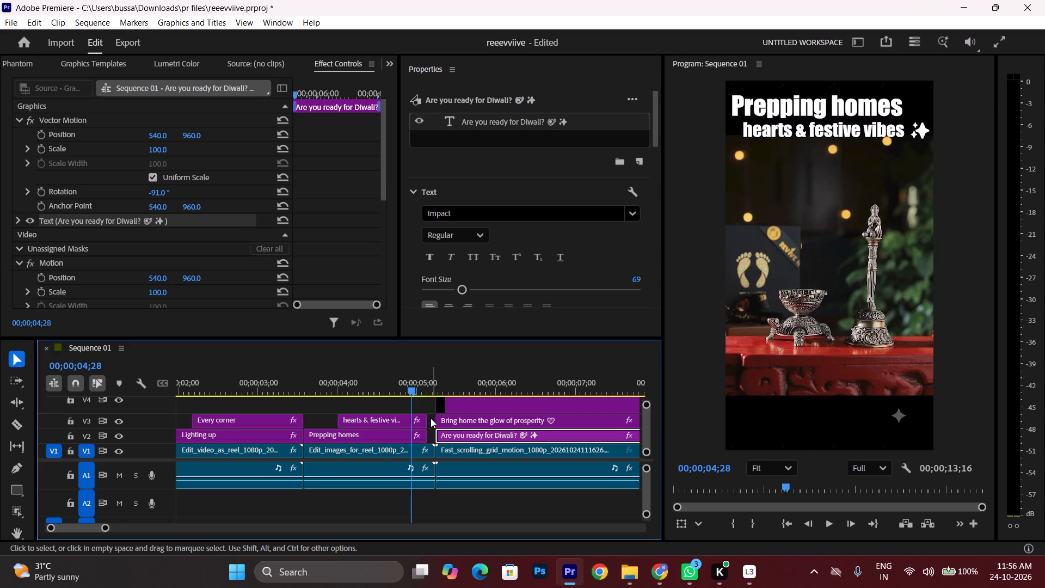
Extend the "hearts & festive vibes" and "Prepping homes" titles to the third clip's end and play back the transition.
{"action": "left_click", "coordinate": [428, 418]}
{"action": "left_click_drag", "start_coordinate": [427, 418], "coordinate": [434, 419]}
{"action": "left_click_drag", "start_coordinate": [427, 440], "coordinate": [434, 442]}
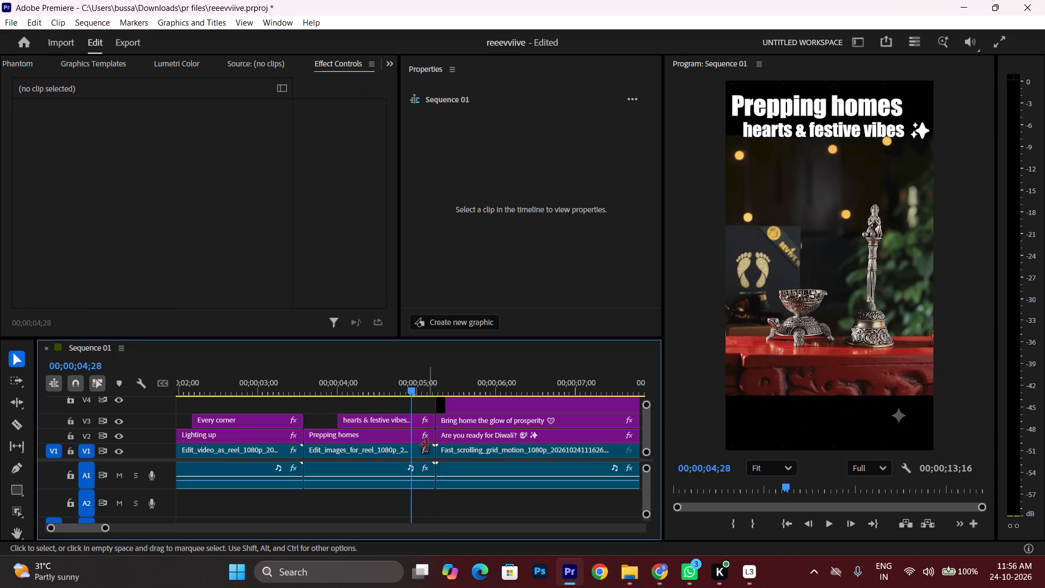
{"action": "left_click", "coordinate": [356, 390]}
{"action": "key", "text": "space"}
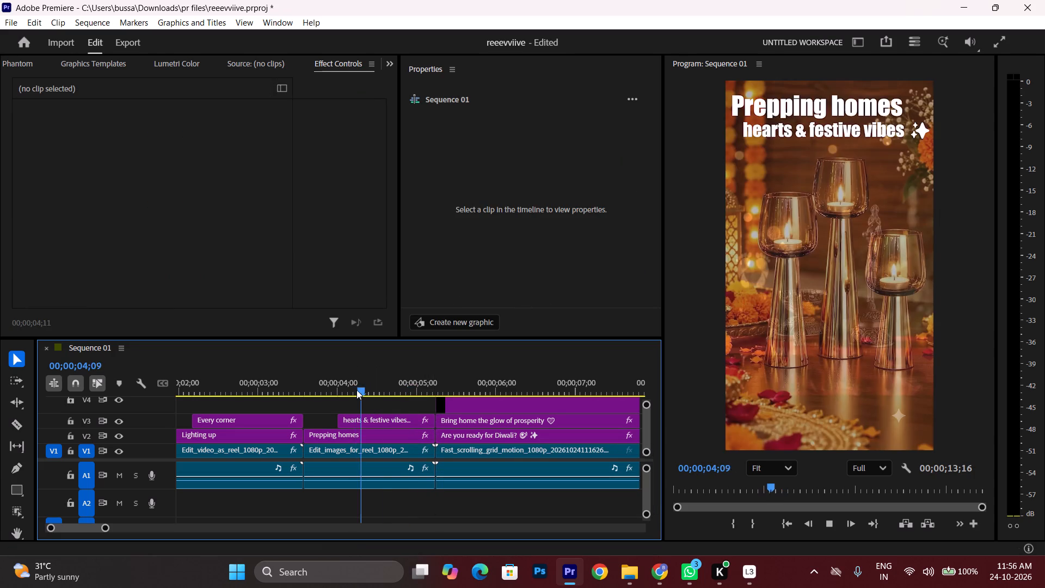
{"action": "key", "text": "space"}
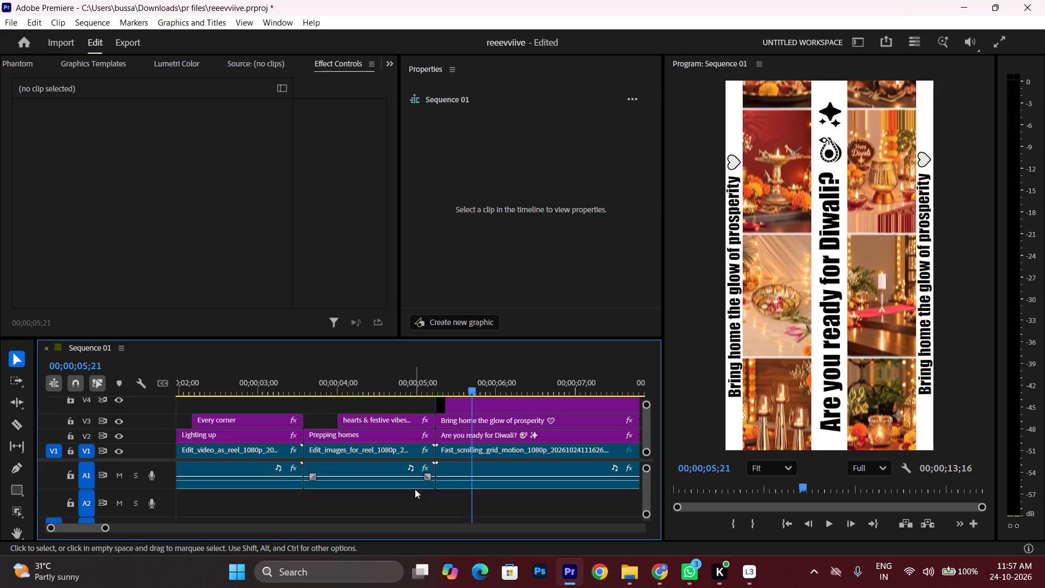
Delete all the video clips on V1 and their linked audio on A1, keeping the title tracks.
{"action": "left_click_drag", "start_coordinate": [107, 531], "coordinate": [123, 531]}
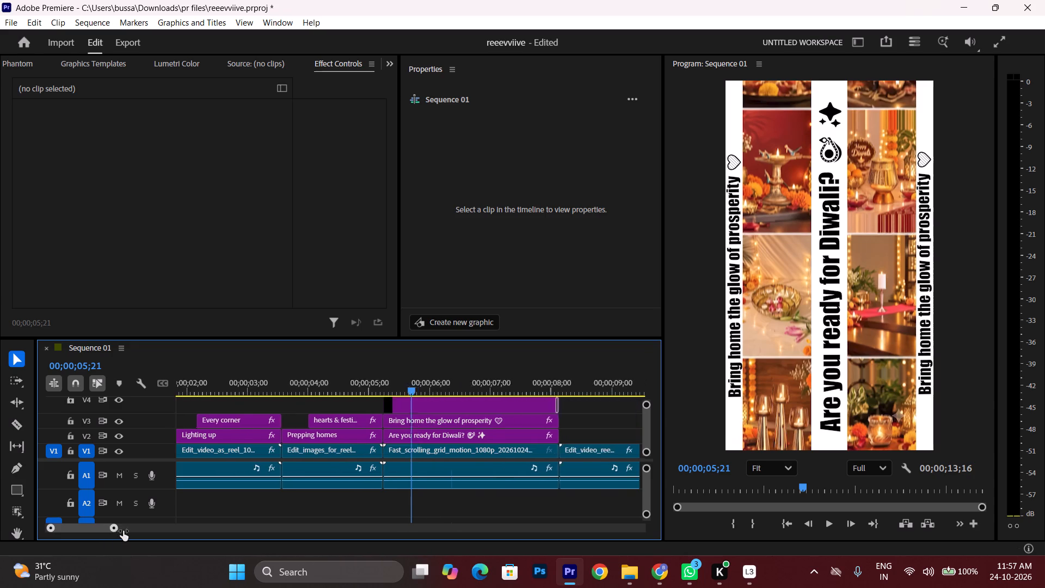
{"action": "left_click_drag", "start_coordinate": [123, 531], "coordinate": [151, 530]}
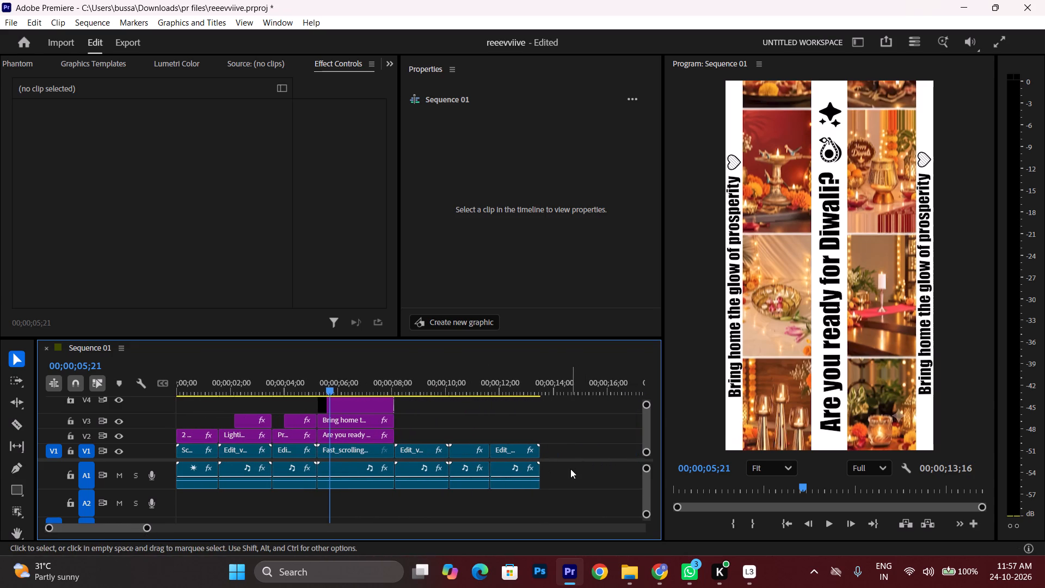
{"action": "left_click_drag", "start_coordinate": [569, 474], "coordinate": [192, 465]}
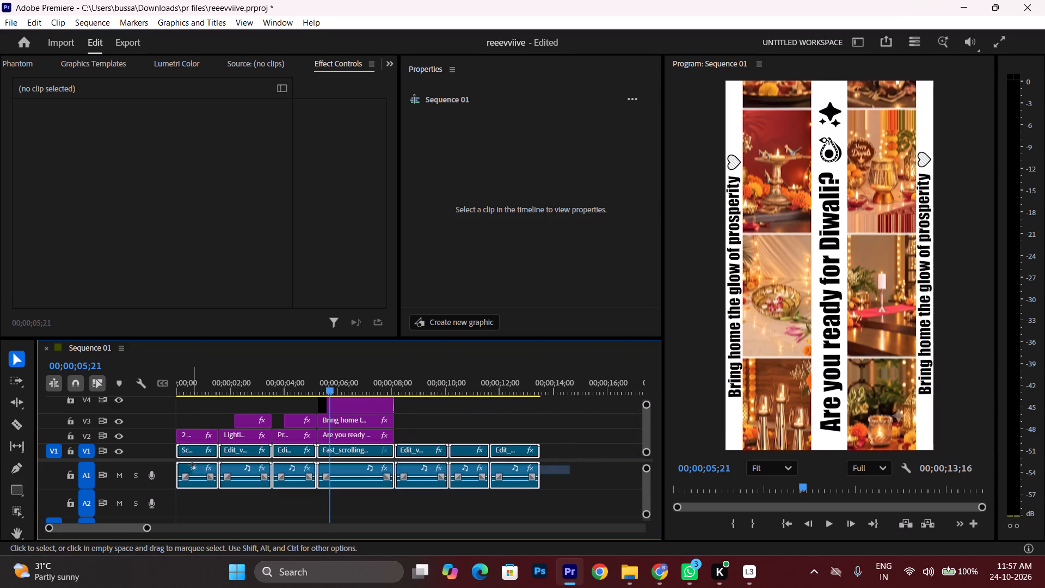
{"action": "left_click_drag", "start_coordinate": [192, 465], "coordinate": [175, 465]}
{"action": "key", "text": "BackSpace"}
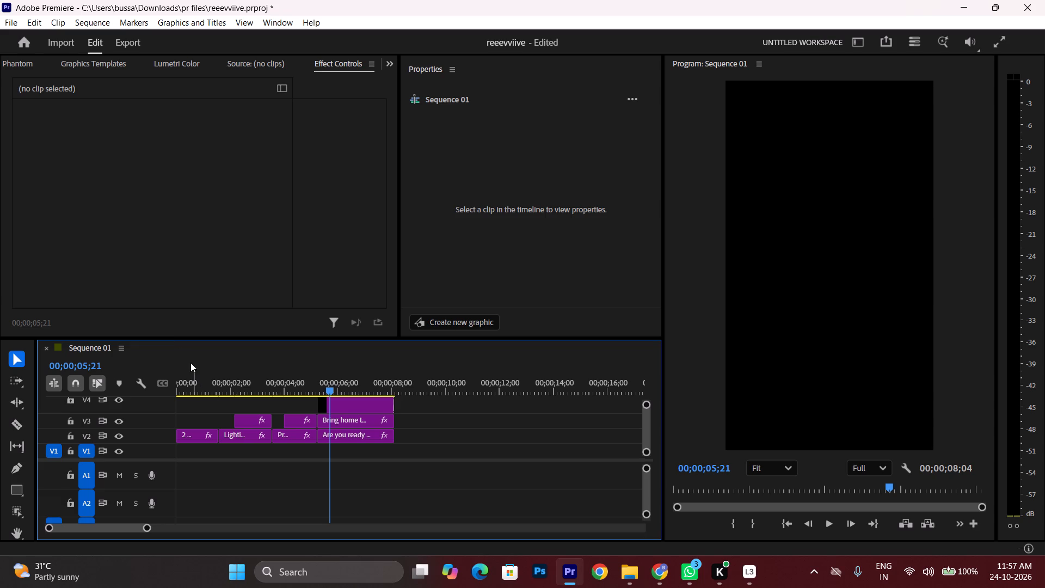
Bring Sequence 01_3_gwr_video_mvp.mp4 from the Downloads folder into the Premiere sequence, placing it on V1 and A1 from the start.
{"action": "left_click", "coordinate": [625, 572]}
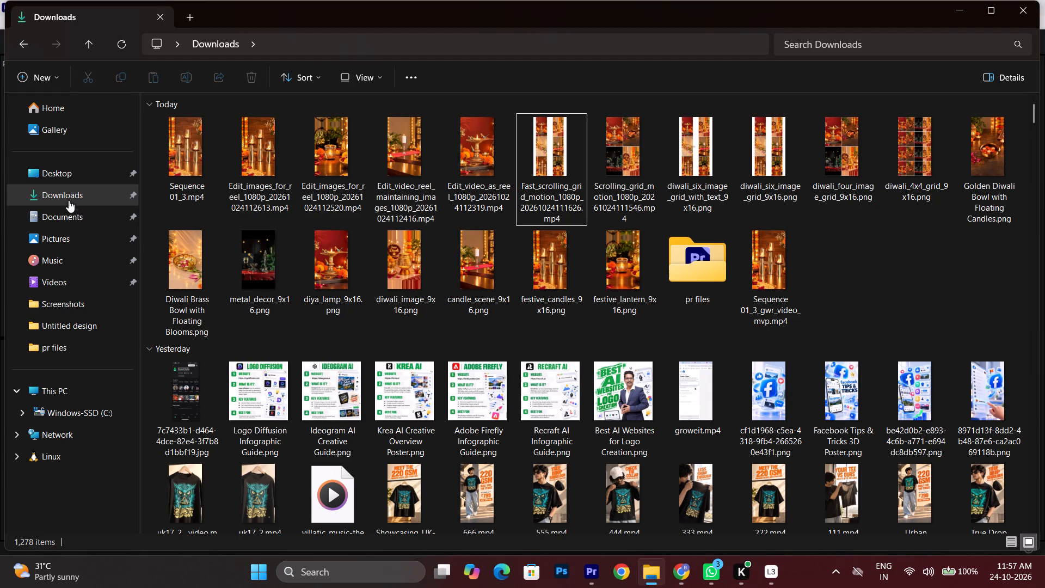
{"action": "left_click", "coordinate": [69, 195]}
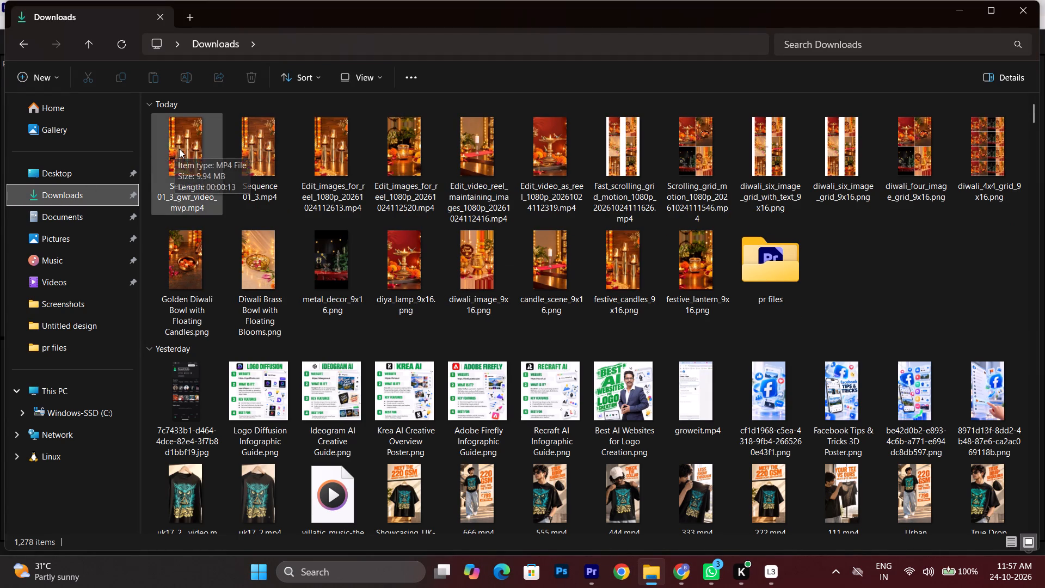
{"action": "left_click_drag", "start_coordinate": [180, 149], "coordinate": [585, 553]}
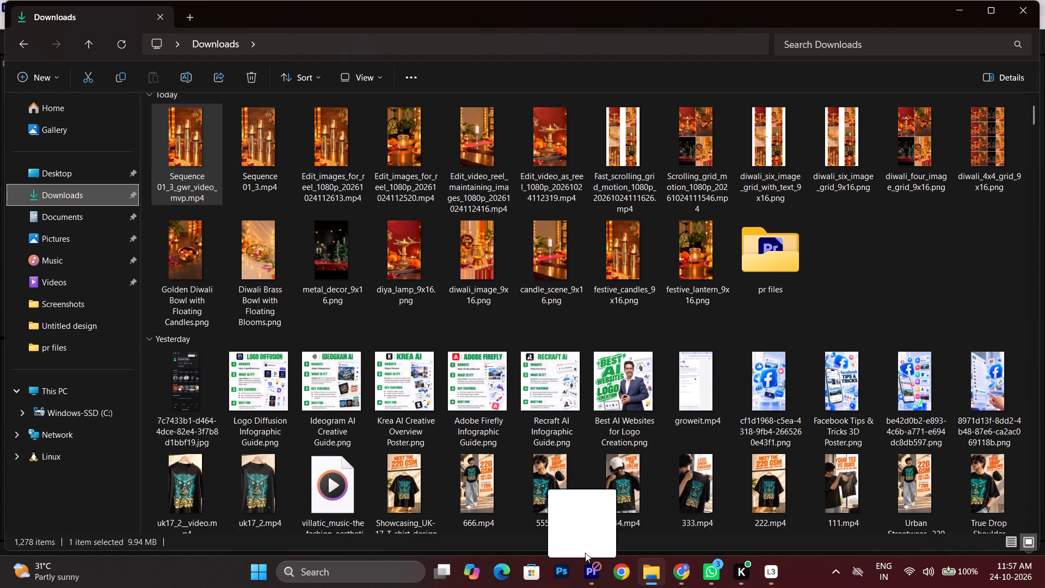
{"action": "left_click_drag", "start_coordinate": [585, 553], "coordinate": [247, 470]}
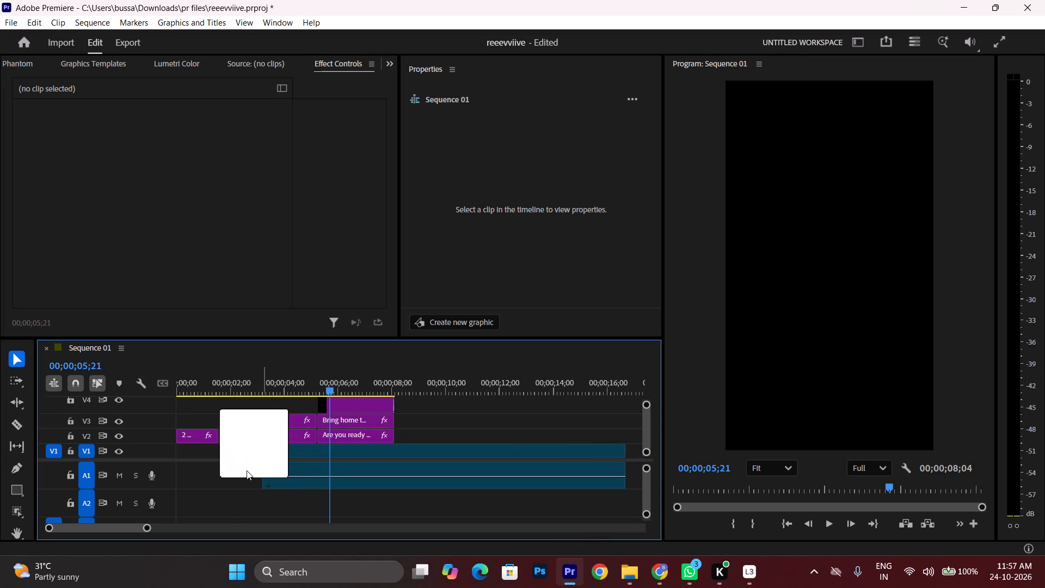
{"action": "left_click_drag", "start_coordinate": [247, 470], "coordinate": [158, 459]}
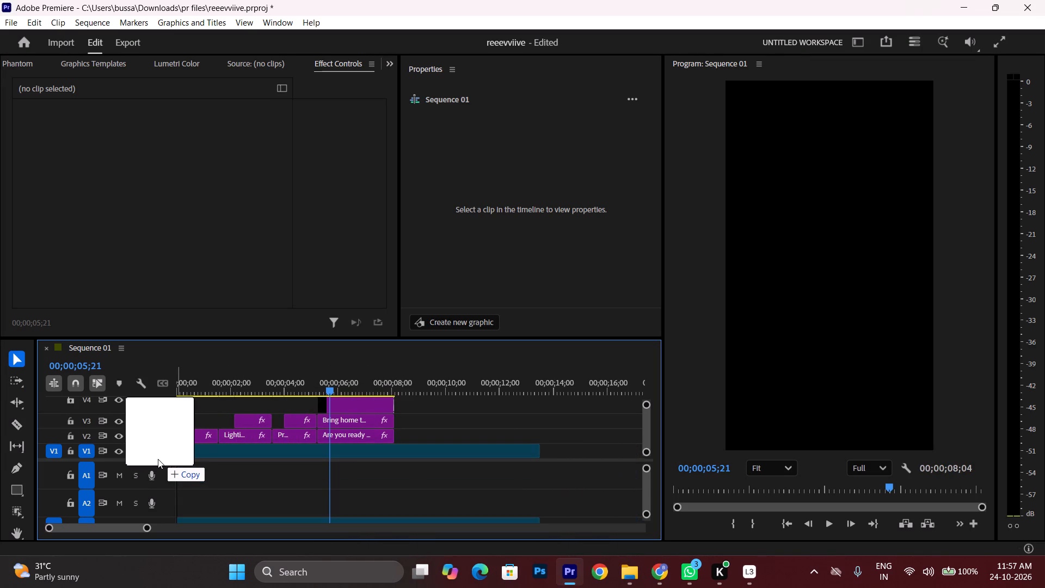
{"action": "left_click_drag", "start_coordinate": [158, 459], "coordinate": [159, 467]}
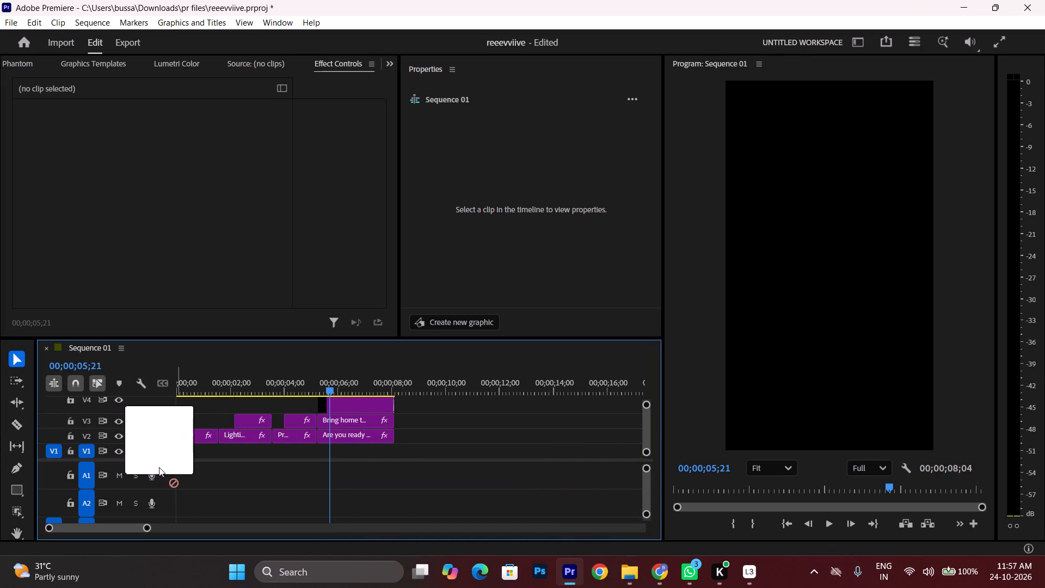
{"action": "left_click_drag", "start_coordinate": [159, 467], "coordinate": [164, 467]}
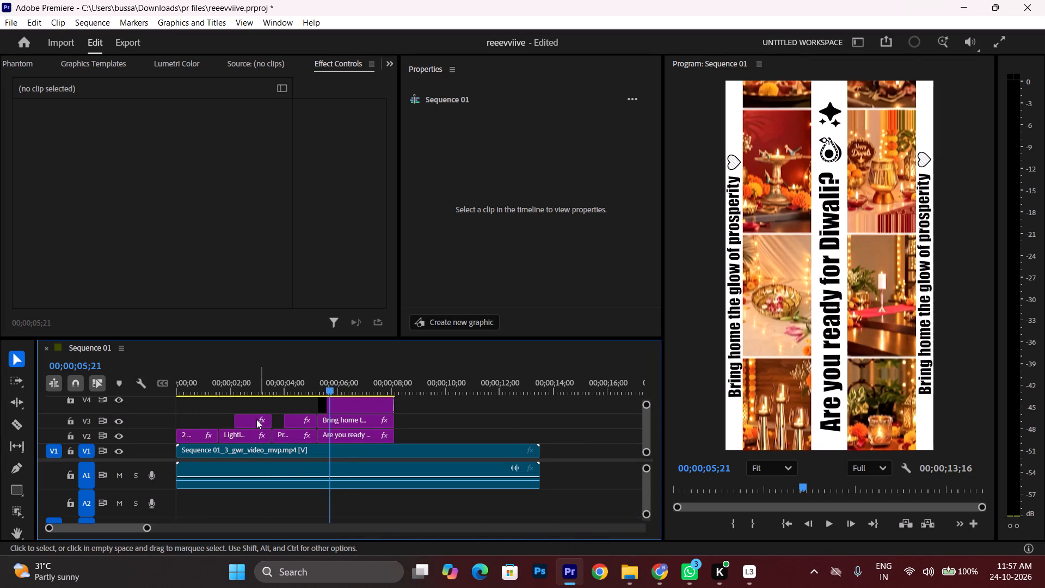
Play back the sequence from the start to review the title timing over the new footage.
{"action": "left_click_drag", "start_coordinate": [249, 393], "coordinate": [155, 397]}
{"action": "left_click", "coordinate": [238, 474]}
{"action": "left_click_drag", "start_coordinate": [242, 472], "coordinate": [238, 472]}
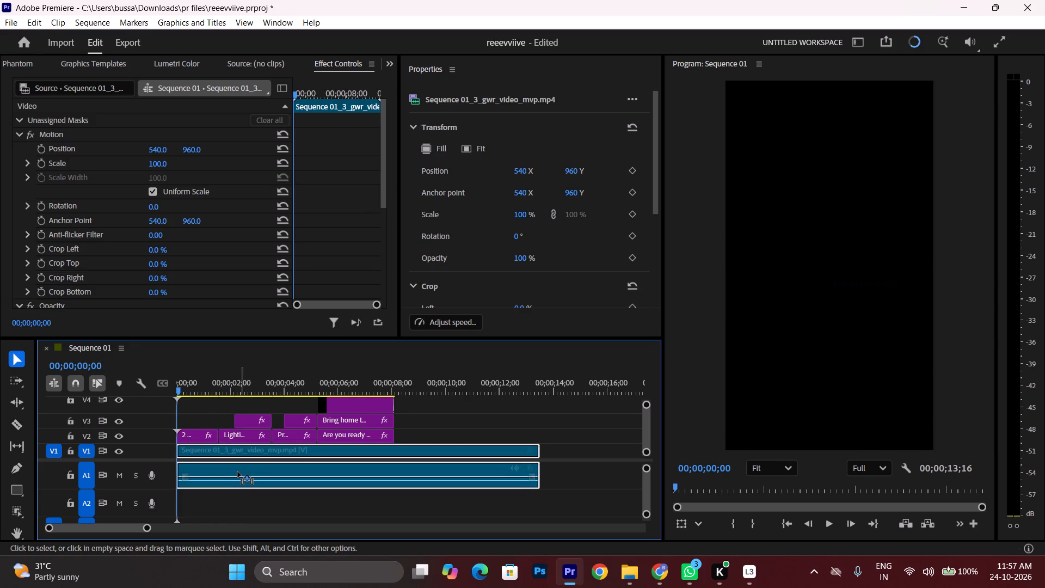
{"action": "left_click_drag", "start_coordinate": [238, 472], "coordinate": [233, 472]}
{"action": "key", "text": "space"}
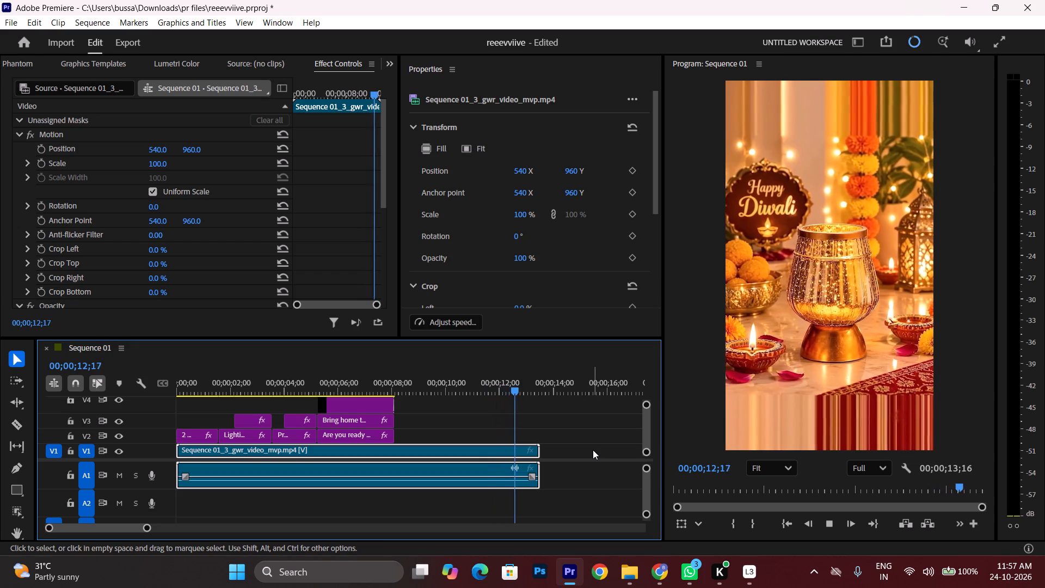
{"action": "key", "text": "space"}
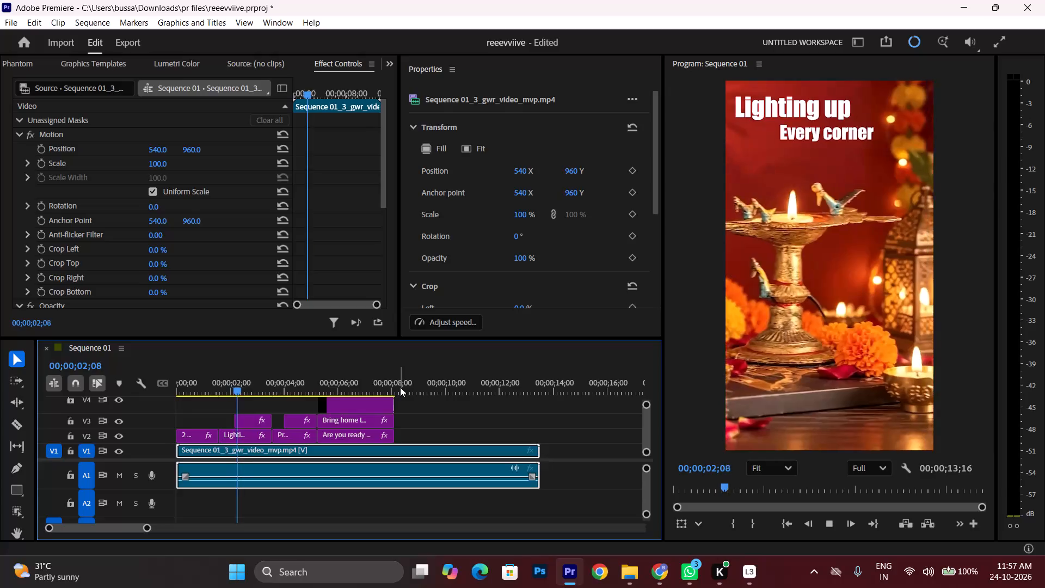
{"action": "key", "text": "space"}
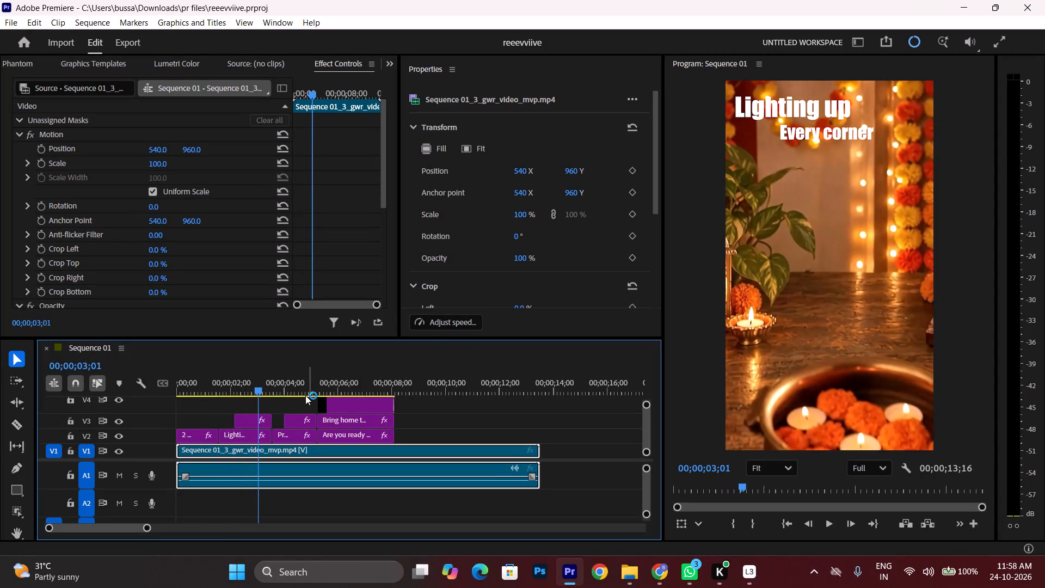
Enlarge the "Lighting up" title slightly and shift "Every corner" sideways to sit close beneath its end.
{"action": "left_click", "coordinate": [251, 433]}
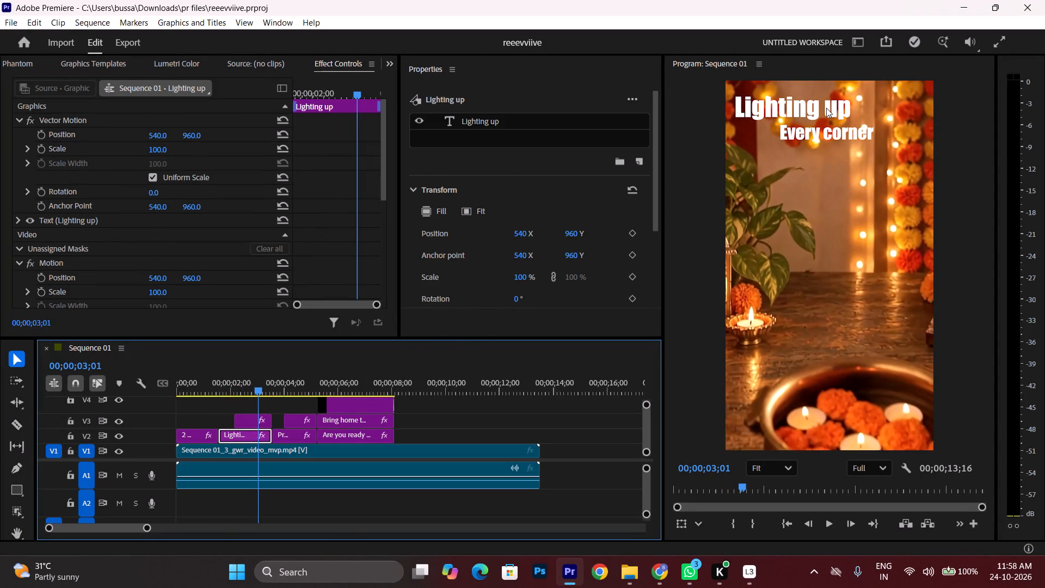
{"action": "left_click", "coordinate": [826, 108]}
{"action": "left_click_drag", "start_coordinate": [852, 96], "coordinate": [867, 96]}
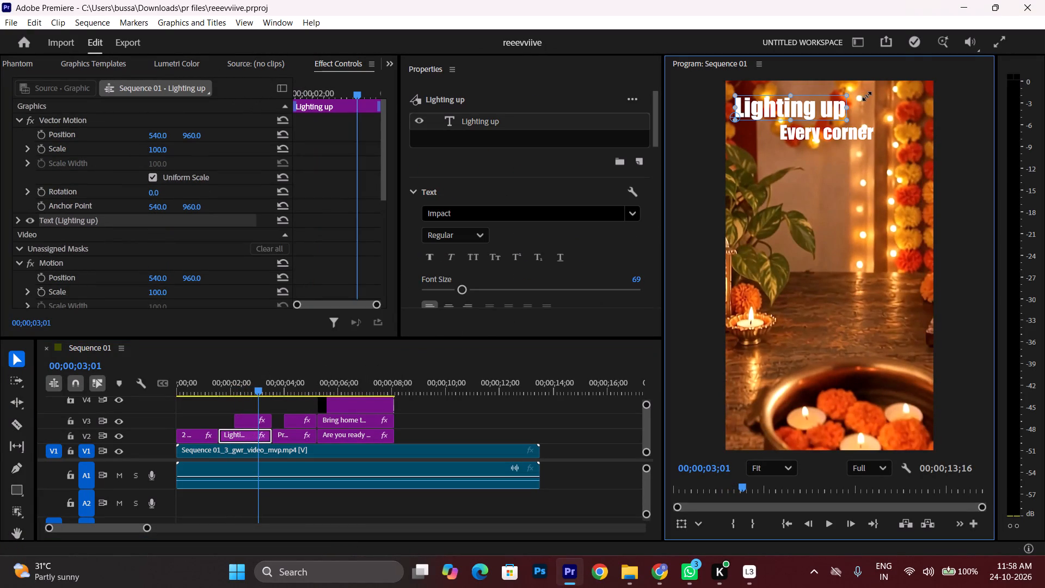
{"action": "left_click_drag", "start_coordinate": [867, 96], "coordinate": [906, 90]}
{"action": "left_click_drag", "start_coordinate": [865, 91], "coordinate": [881, 91]}
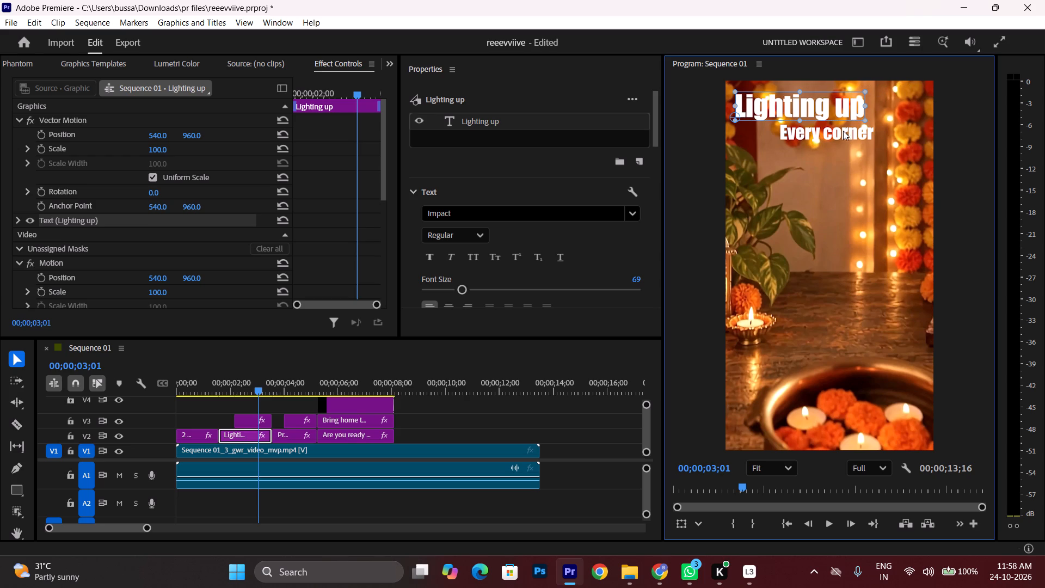
{"action": "left_click", "coordinate": [841, 138]}
{"action": "left_click_drag", "start_coordinate": [843, 132], "coordinate": [853, 134]}
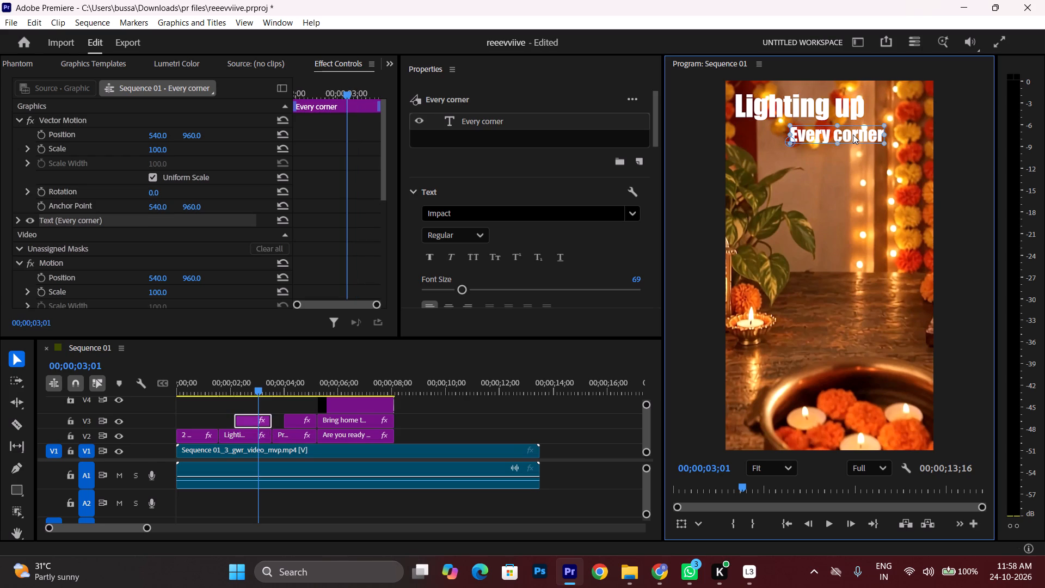
{"action": "left_click_drag", "start_coordinate": [853, 134], "coordinate": [853, 130]}
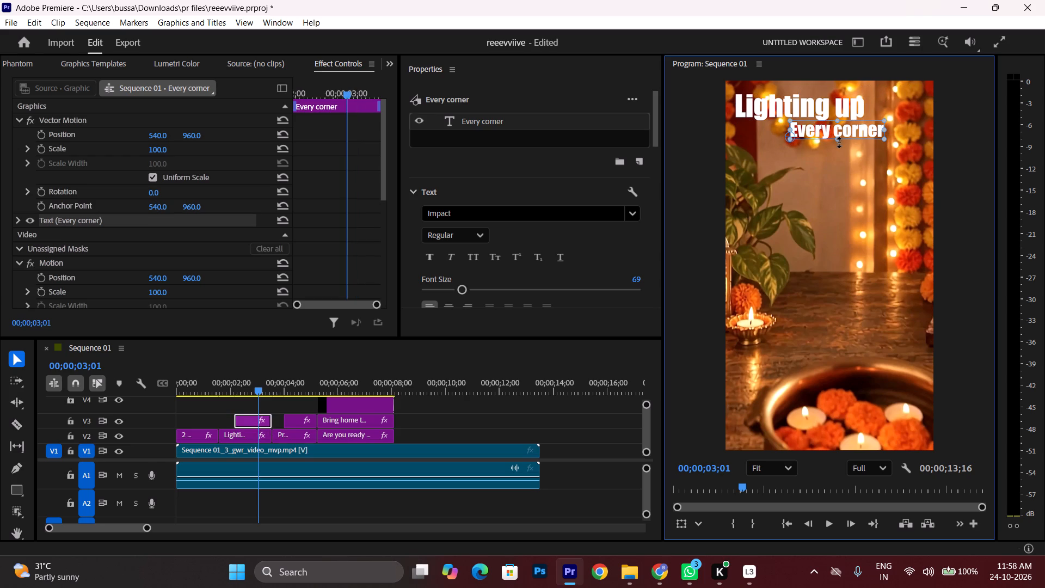
{"action": "left_click", "coordinate": [287, 400]}
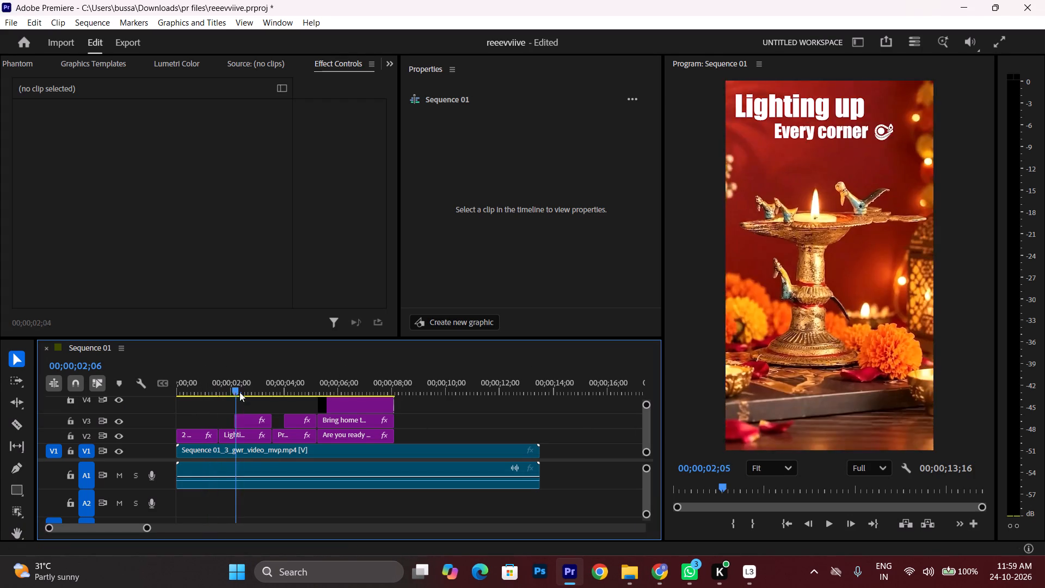
{"action": "left_click_drag", "start_coordinate": [239, 392], "coordinate": [284, 393]}
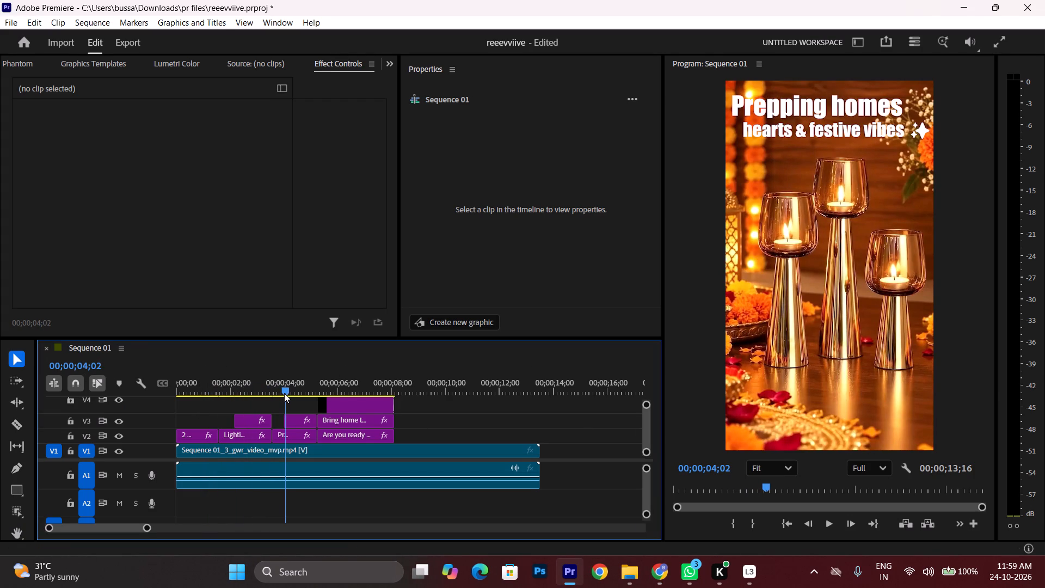
{"action": "left_click_drag", "start_coordinate": [284, 393], "coordinate": [315, 393]}
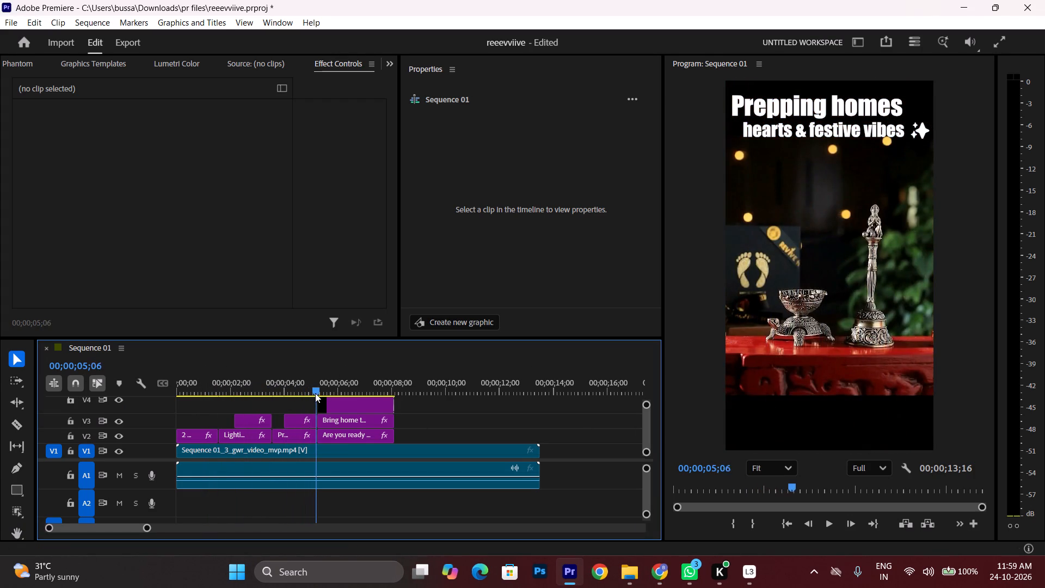
{"action": "left_click_drag", "start_coordinate": [315, 393], "coordinate": [354, 393]}
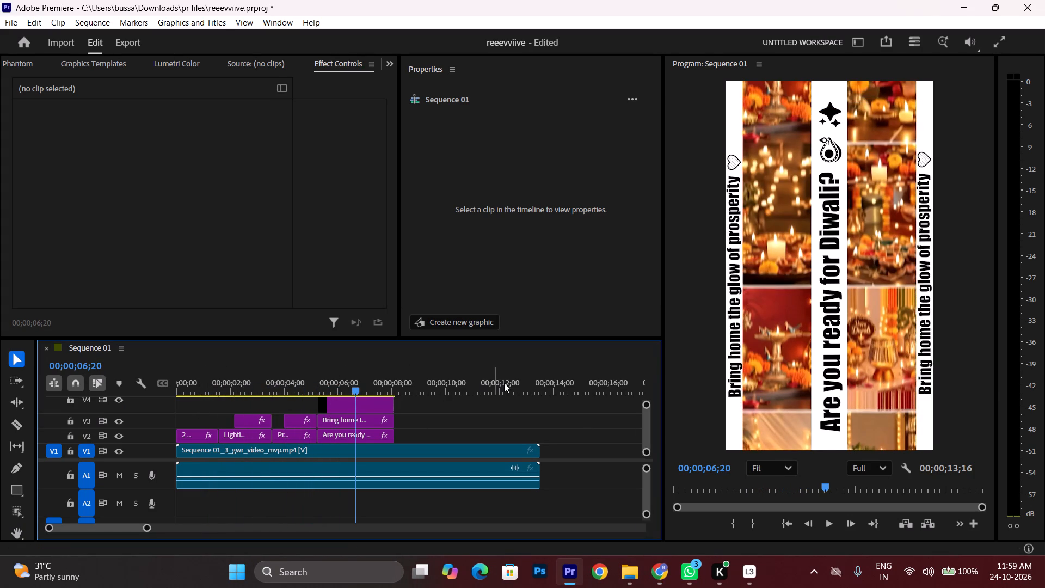
Keyframe the "Are you ready for Diwali?" title's Vector Motion Position at its clip start, 00;00;05;07, with Y at 2809, below the frame.
{"action": "left_click", "coordinate": [734, 335]}
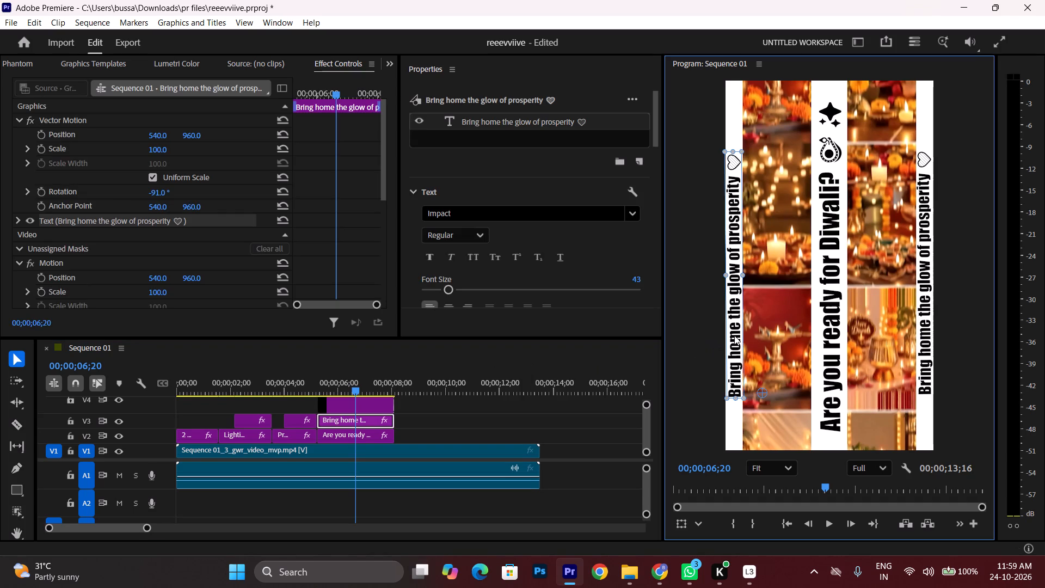
{"action": "left_click", "coordinate": [372, 437]}
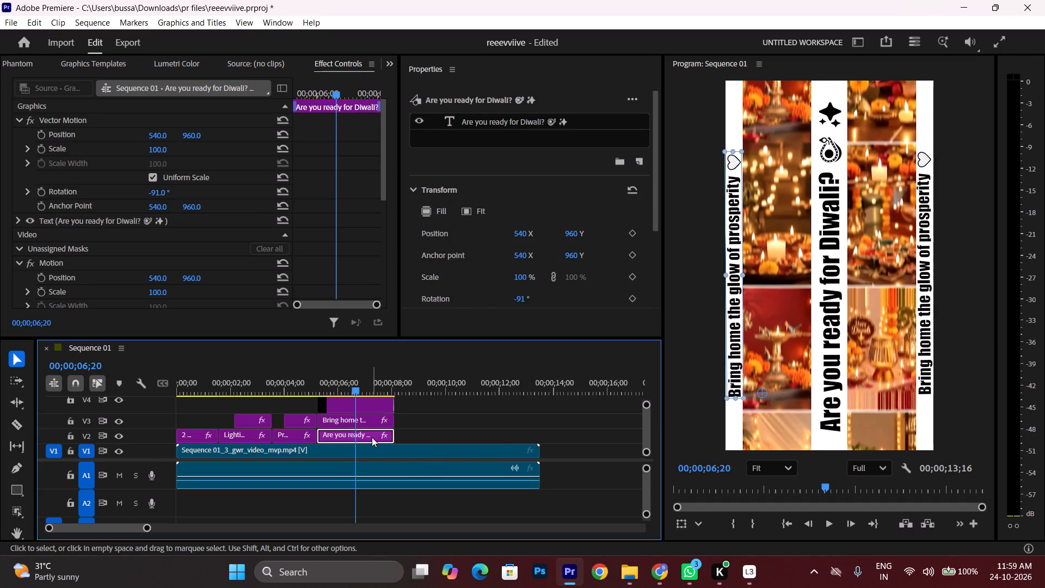
{"action": "left_click", "coordinate": [838, 381]}
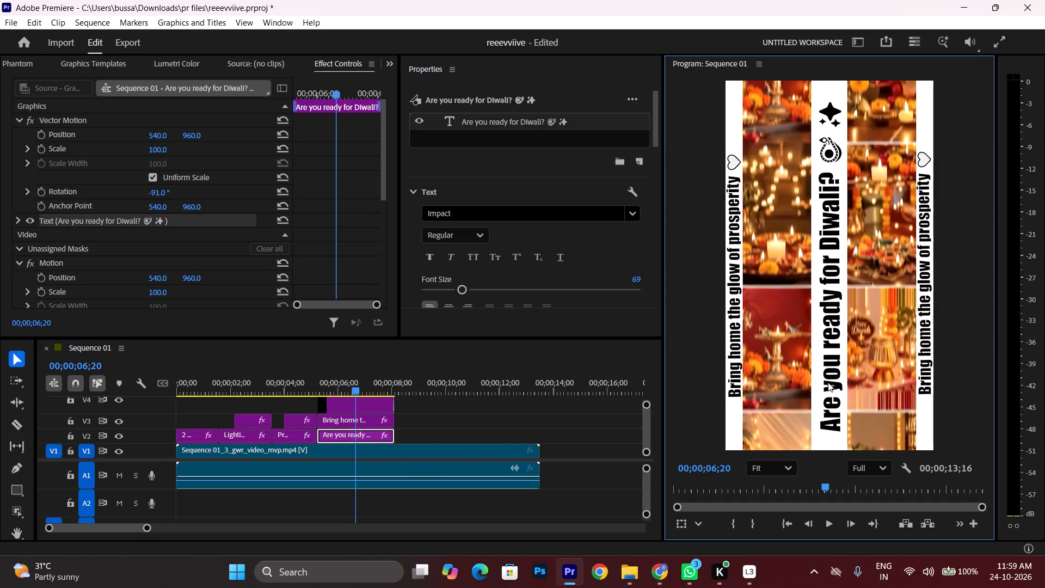
{"action": "left_click_drag", "start_coordinate": [339, 89], "coordinate": [273, 94]}
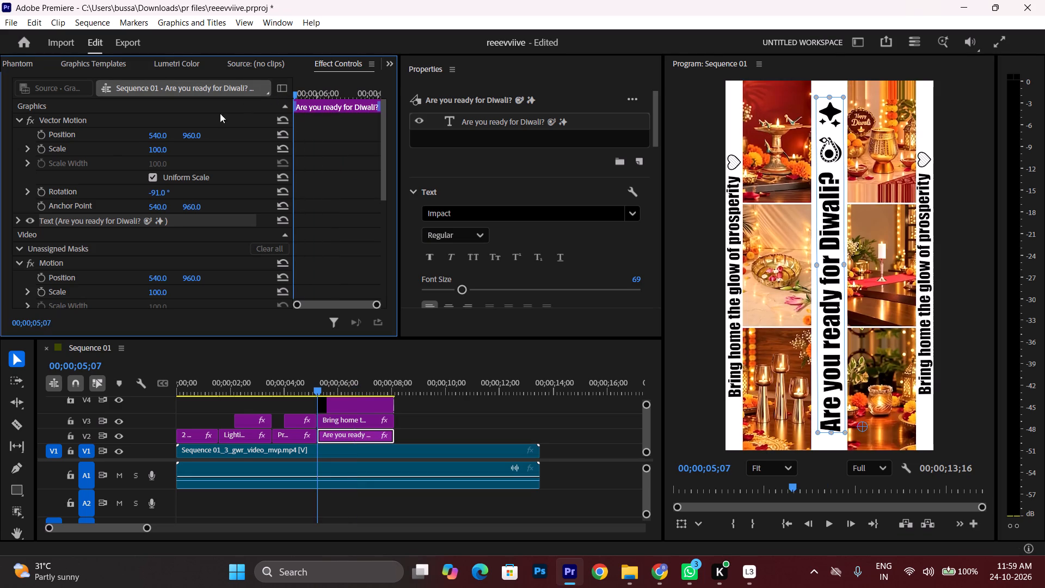
{"action": "left_click", "coordinate": [41, 136]}
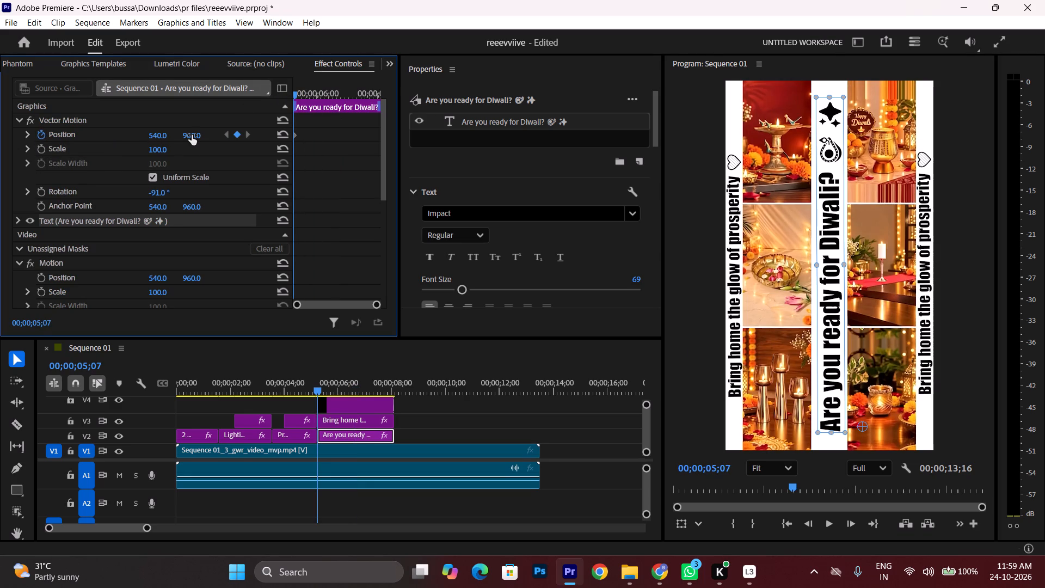
{"action": "left_click_drag", "start_coordinate": [192, 134], "coordinate": [192, 154]}
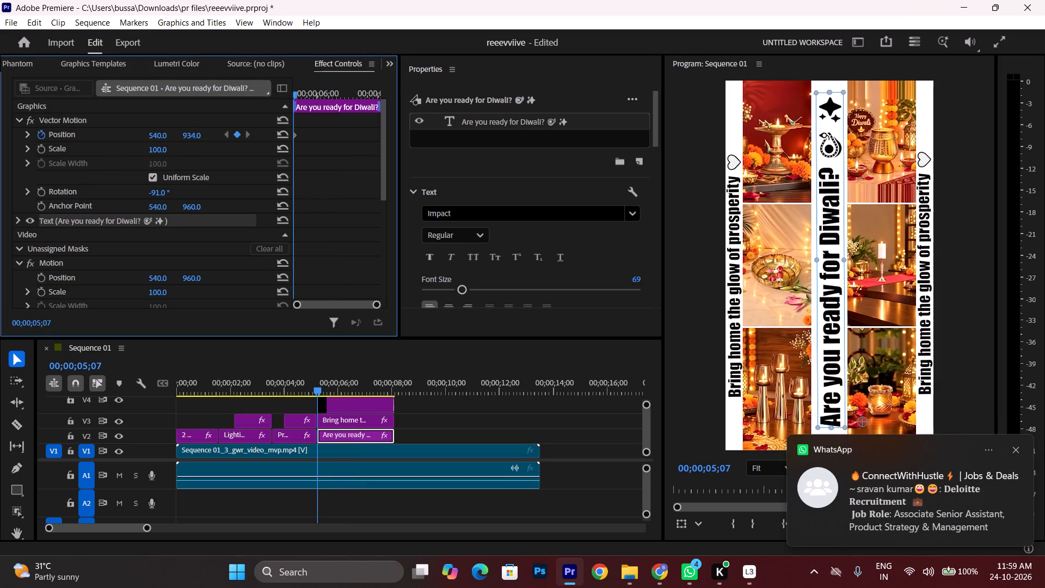
{"action": "left_click_drag", "start_coordinate": [192, 154], "coordinate": [196, 307]}
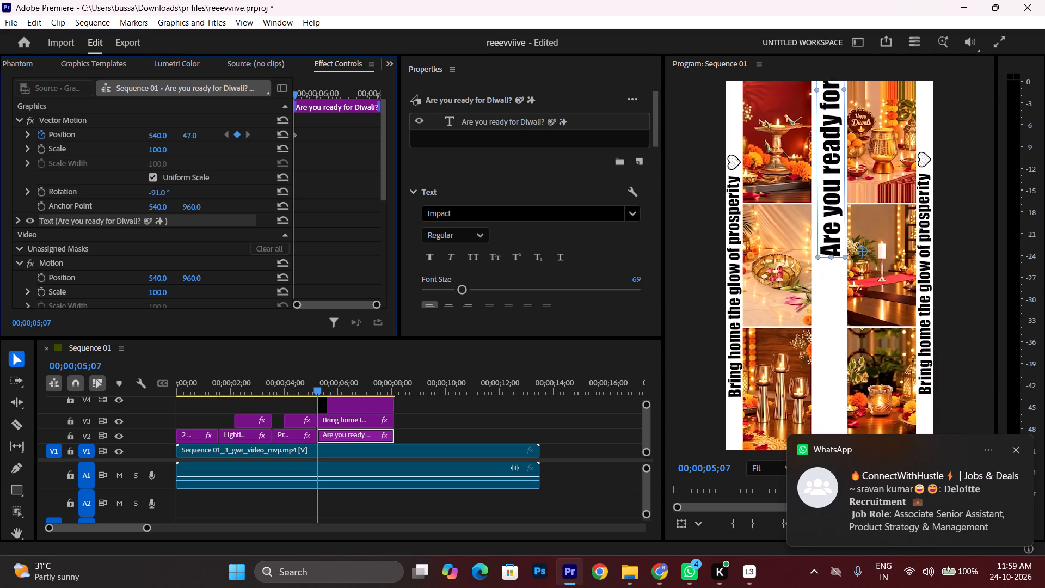
{"action": "left_click_drag", "start_coordinate": [196, 307], "coordinate": [192, 336]}
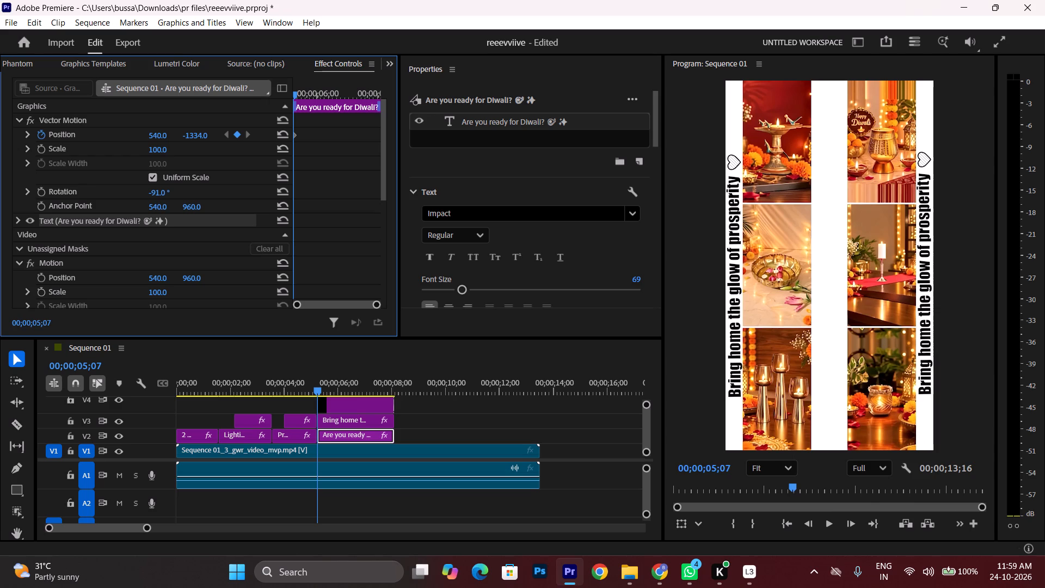
{"action": "left_click_drag", "start_coordinate": [192, 336], "coordinate": [260, 15]}
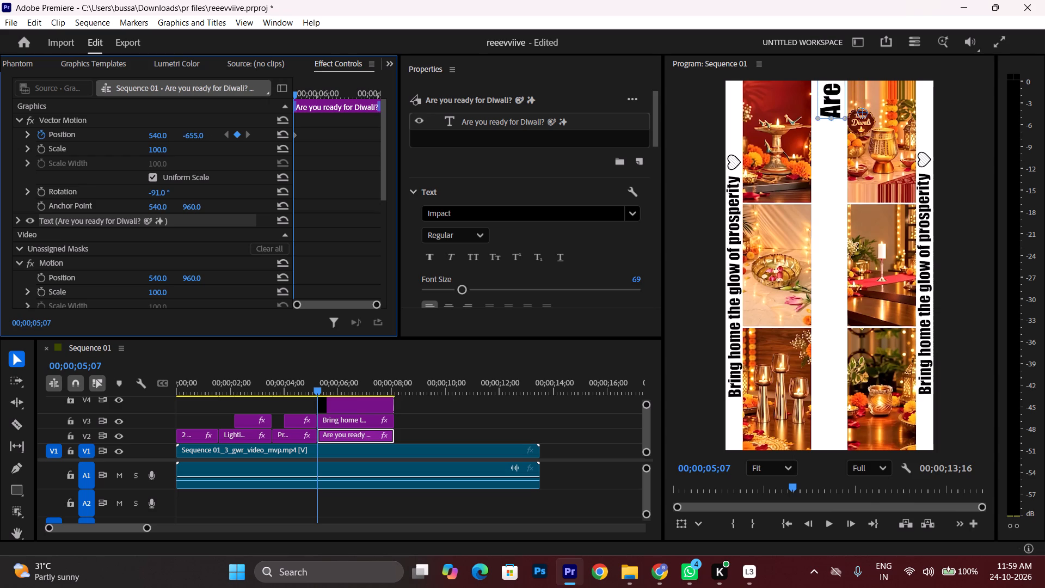
{"action": "left_click_drag", "start_coordinate": [260, 15], "coordinate": [239, 162]}
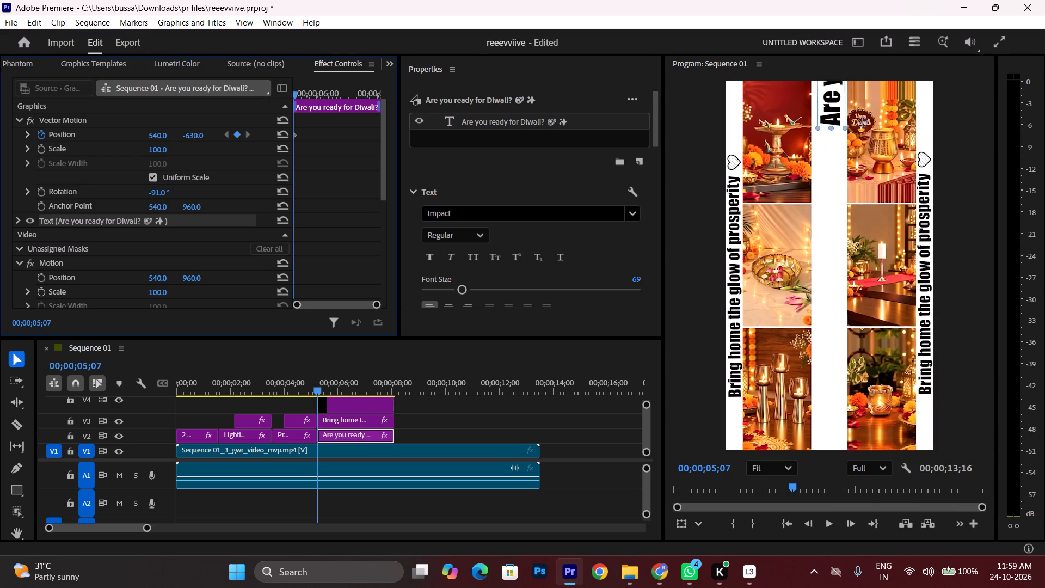
{"action": "left_click_drag", "start_coordinate": [239, 162], "coordinate": [256, 329]}
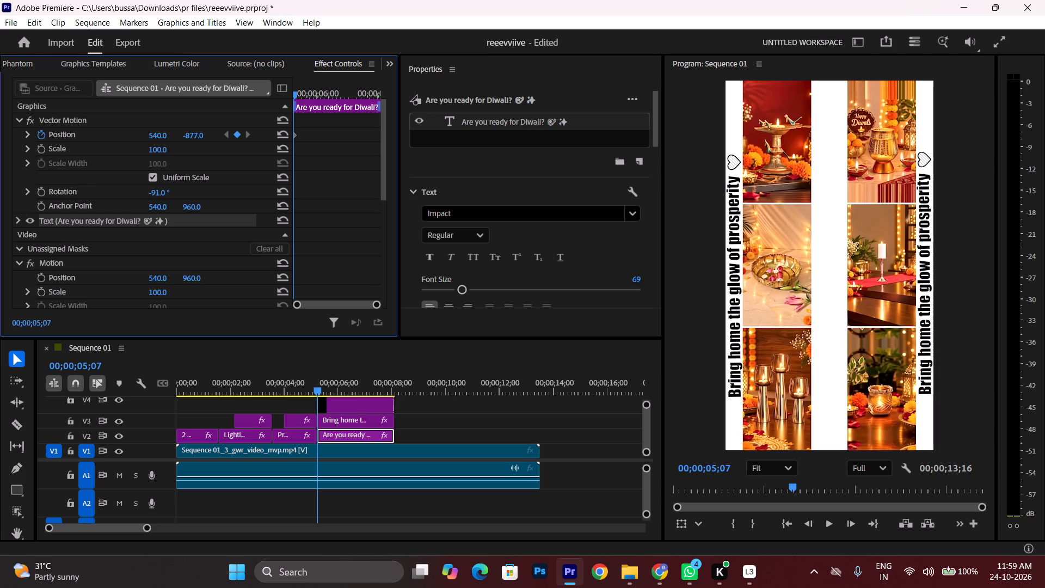
{"action": "left_click_drag", "start_coordinate": [256, 329], "coordinate": [217, 106]}
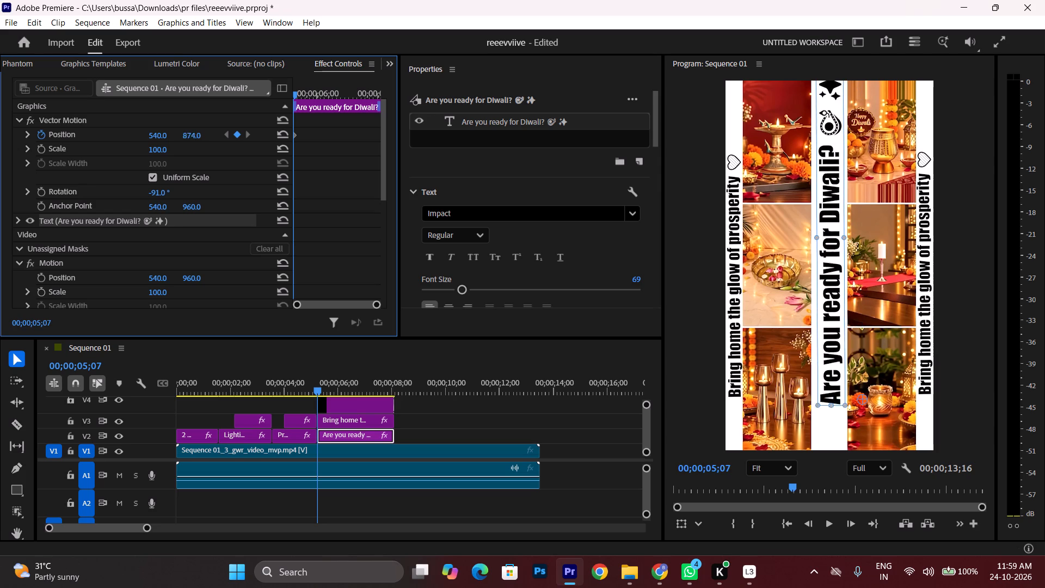
{"action": "left_click_drag", "start_coordinate": [217, 106], "coordinate": [311, 27]}
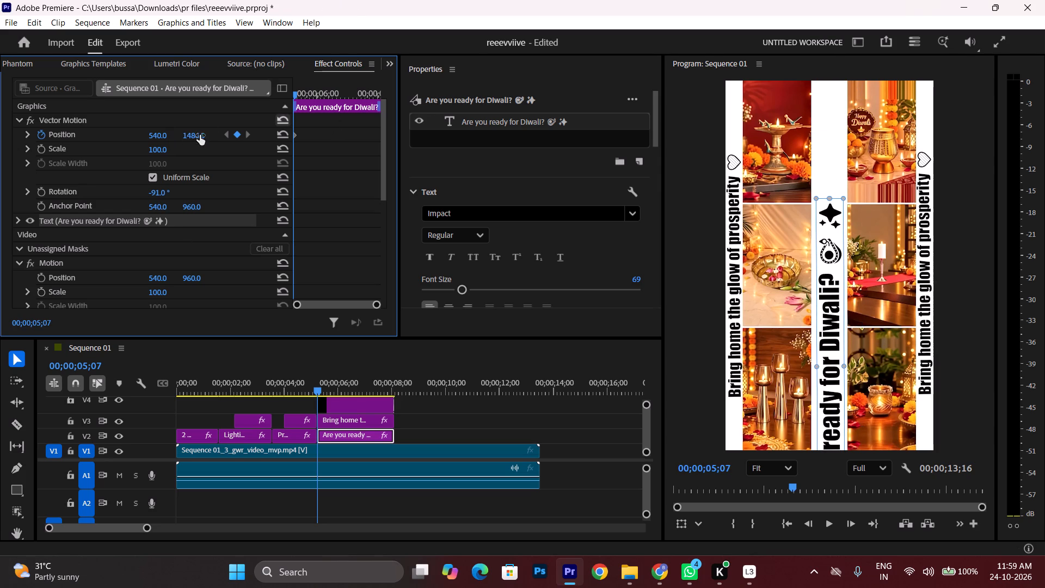
{"action": "left_click_drag", "start_coordinate": [200, 135], "coordinate": [226, 89]}
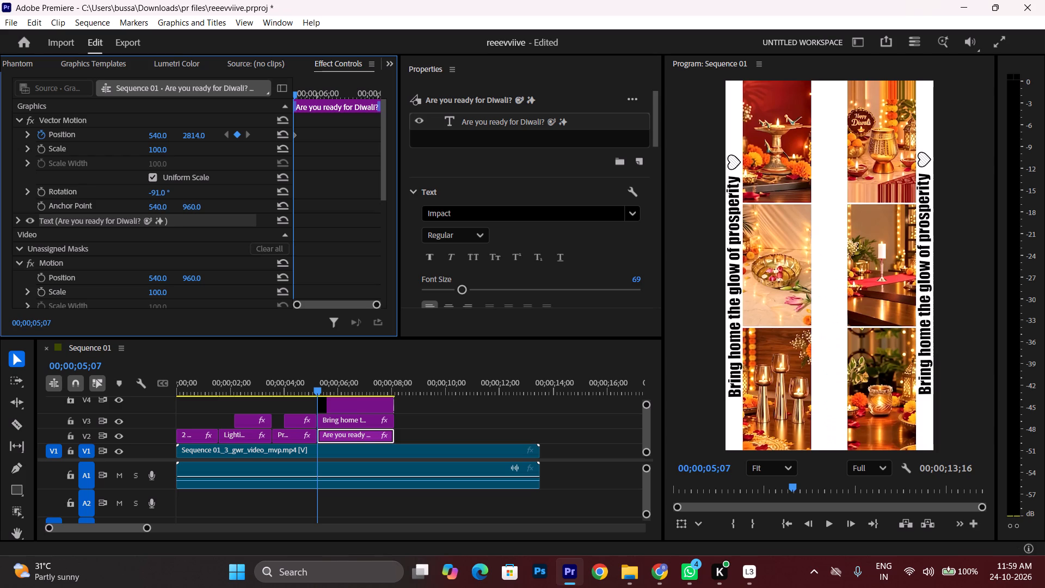
{"action": "left_click_drag", "start_coordinate": [226, 89], "coordinate": [223, 91]}
Add a second Position keyframe to the "Are you ready for Diwali?" title at 00;00;06;08 with Y at 934.
{"action": "left_click_drag", "start_coordinate": [298, 91], "coordinate": [330, 96]}
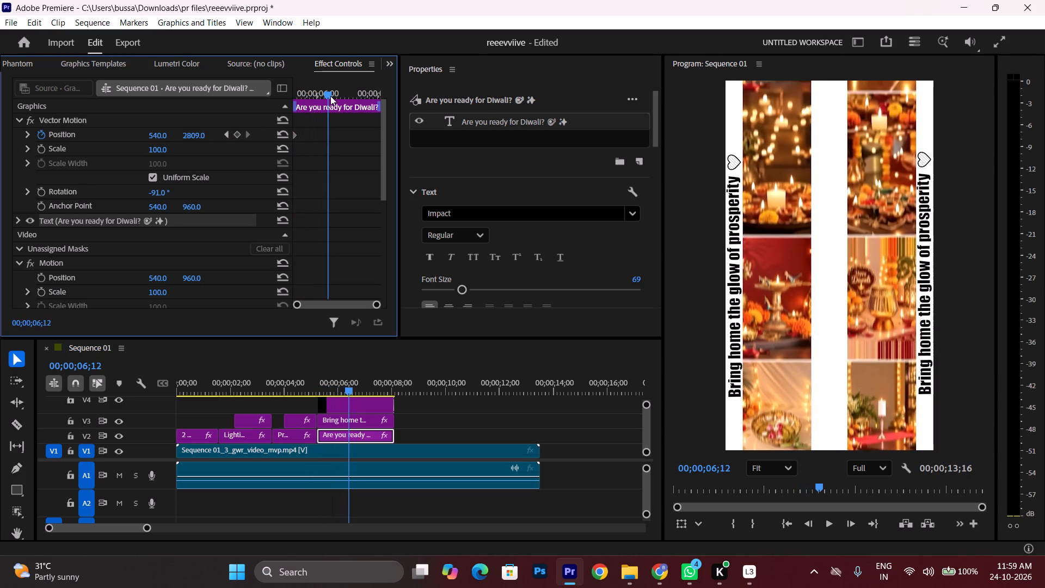
{"action": "left_click_drag", "start_coordinate": [330, 96], "coordinate": [326, 96]}
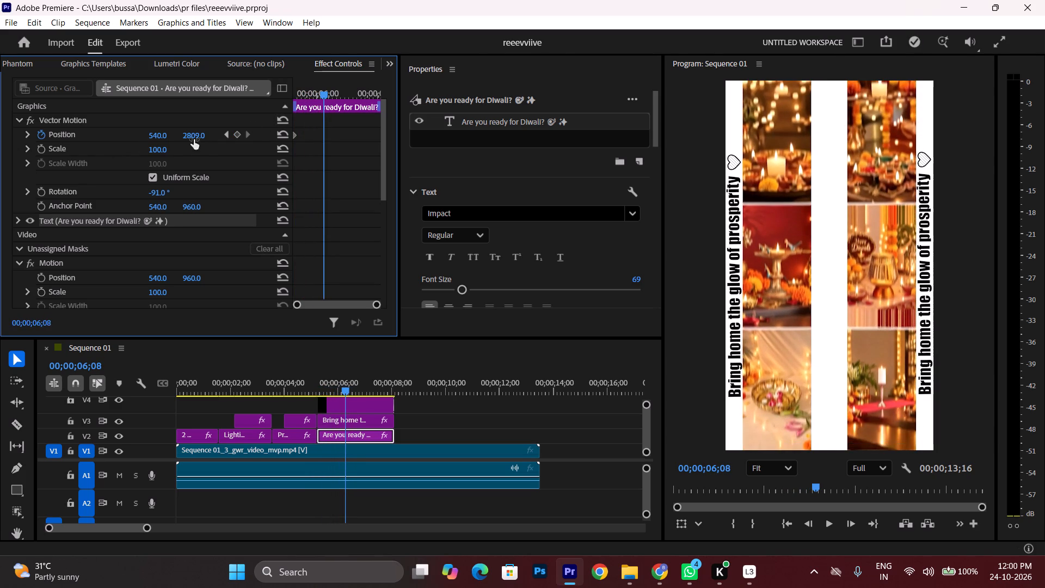
{"action": "left_click_drag", "start_coordinate": [196, 134], "coordinate": [195, 142]}
{"action": "left_click_drag", "start_coordinate": [195, 142], "coordinate": [145, 471]}
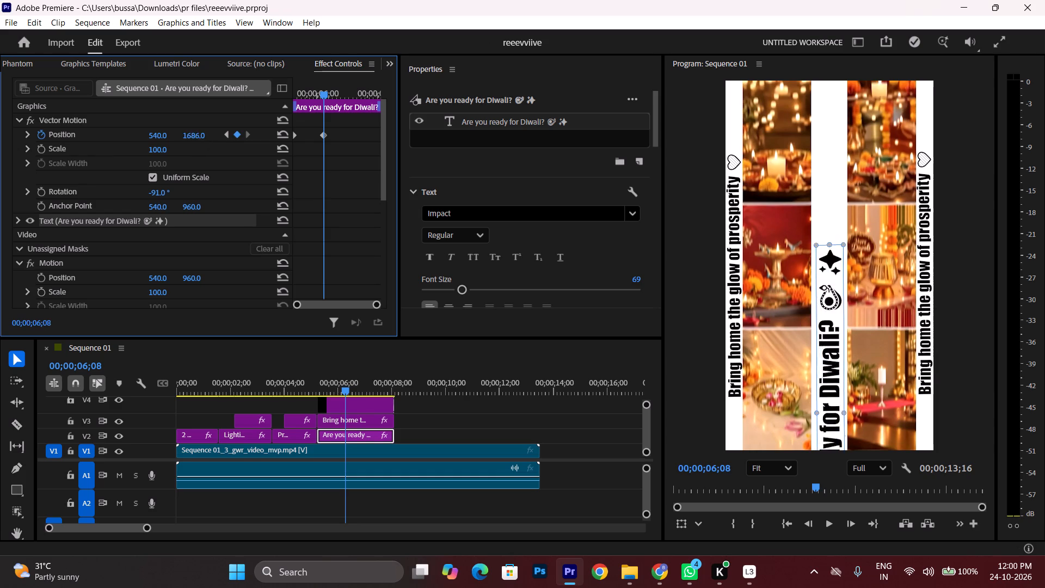
{"action": "left_click_drag", "start_coordinate": [145, 471], "coordinate": [221, 507]}
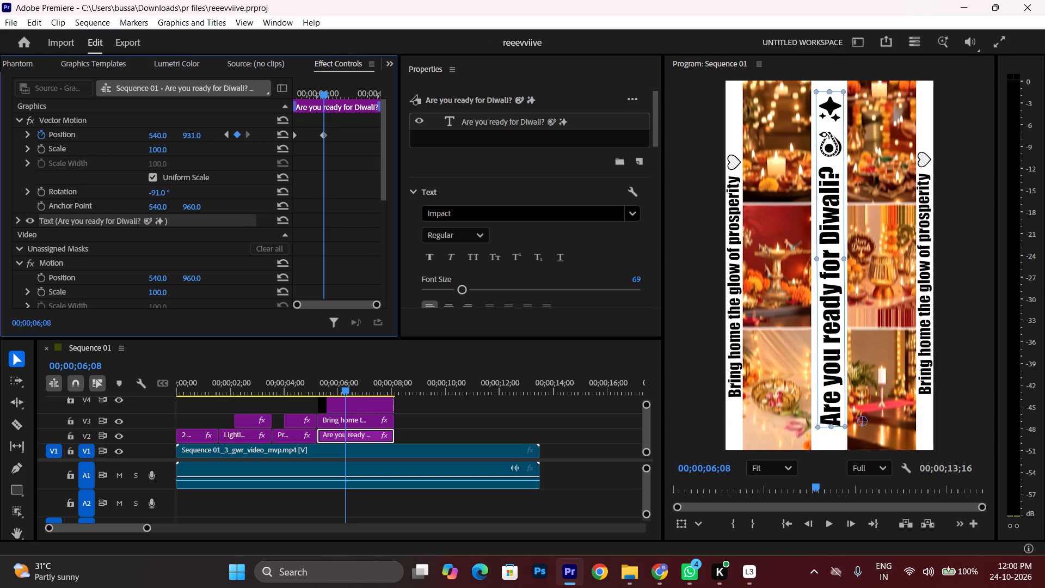
{"action": "left_click_drag", "start_coordinate": [221, 507], "coordinate": [223, 507]}
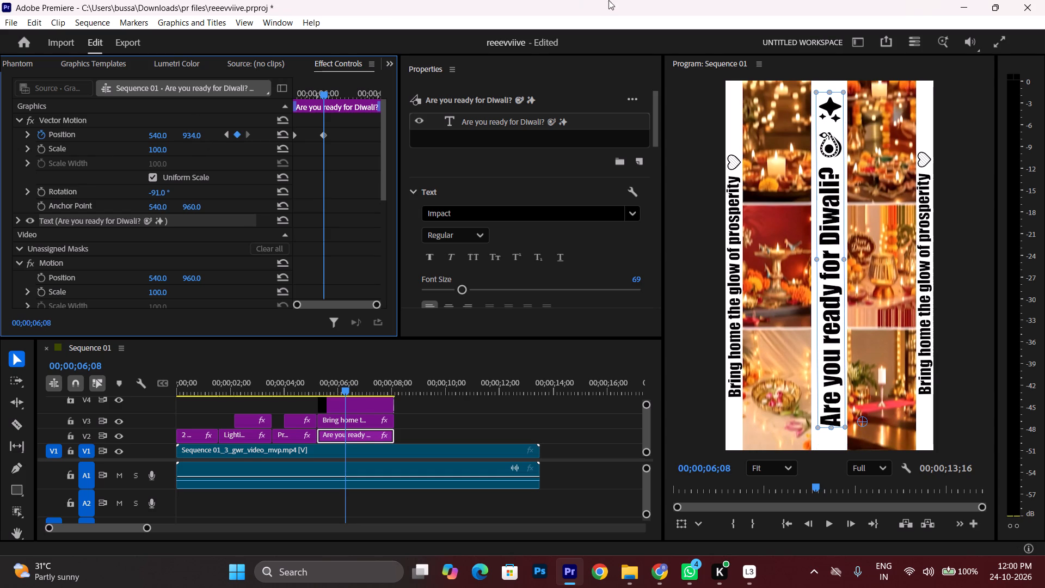
Preview the title's upward slide, slow it by moving its ending Position keyframe to about 00;00;07;01, and play it again.
{"action": "left_click_drag", "start_coordinate": [330, 94], "coordinate": [274, 97]}
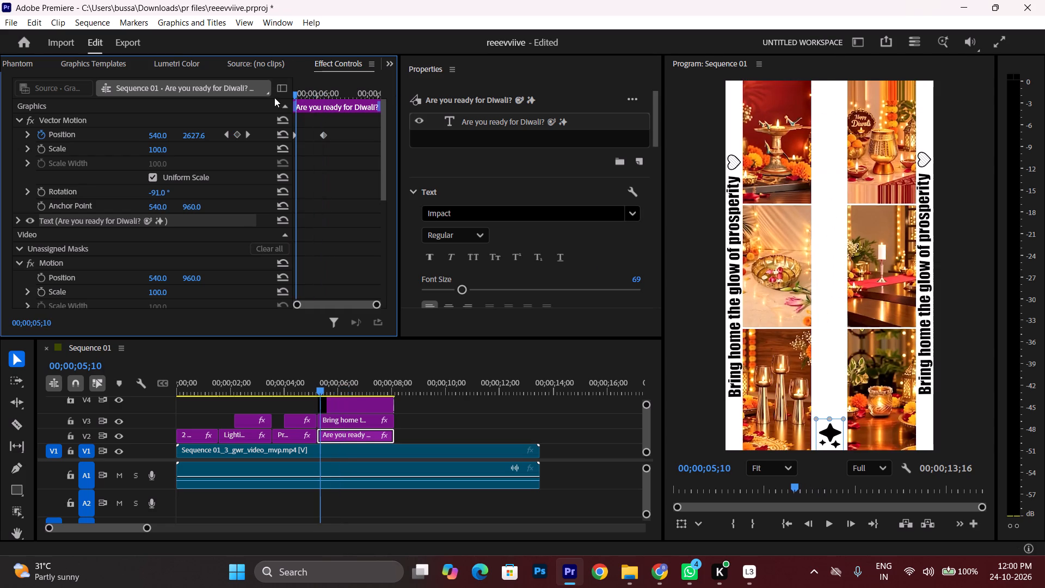
{"action": "left_click_drag", "start_coordinate": [274, 97], "coordinate": [244, 108]}
{"action": "key", "text": "space"}
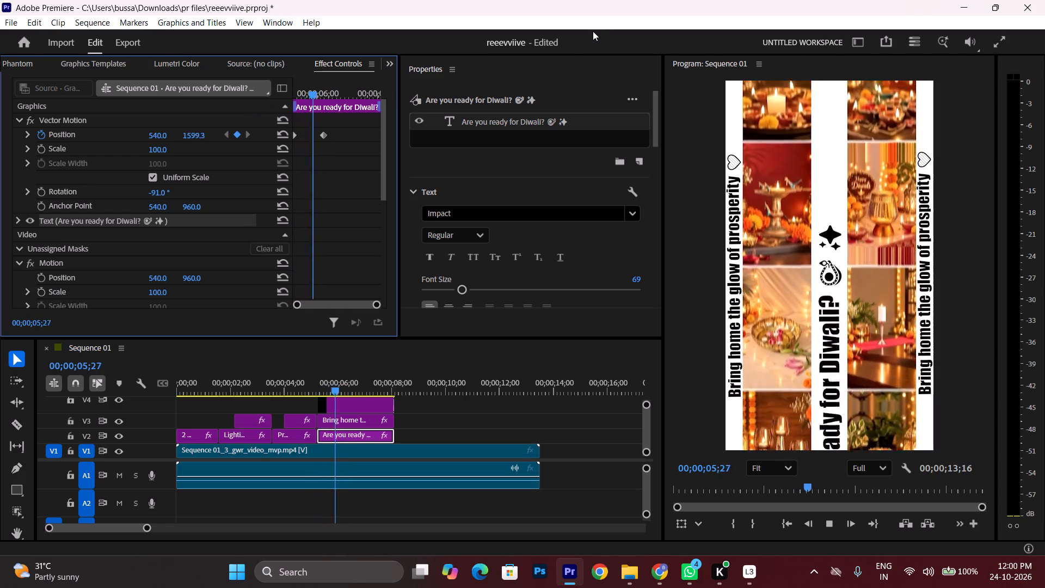
{"action": "key", "text": "space"}
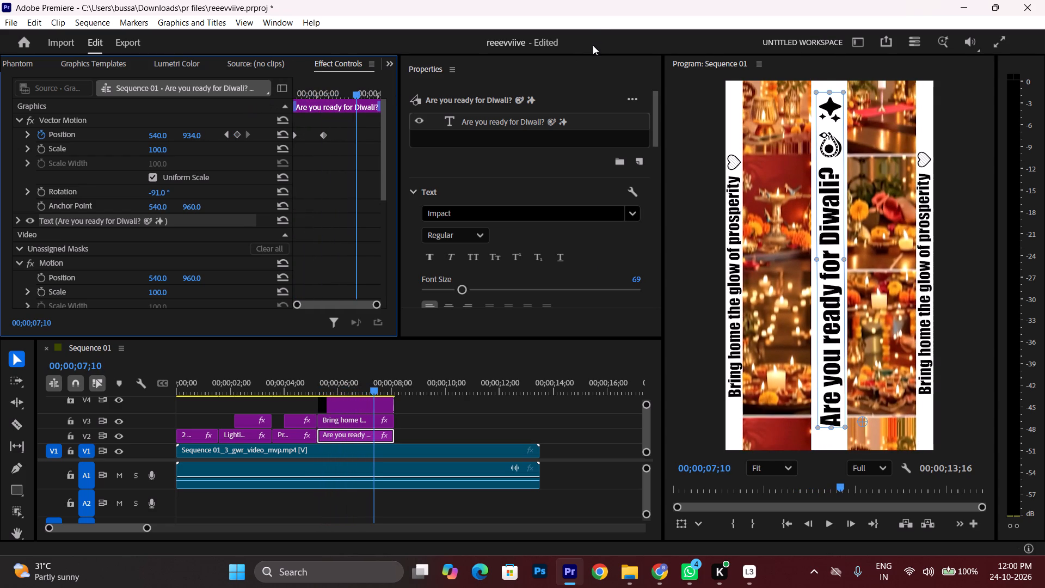
{"action": "left_click_drag", "start_coordinate": [323, 132], "coordinate": [347, 132]}
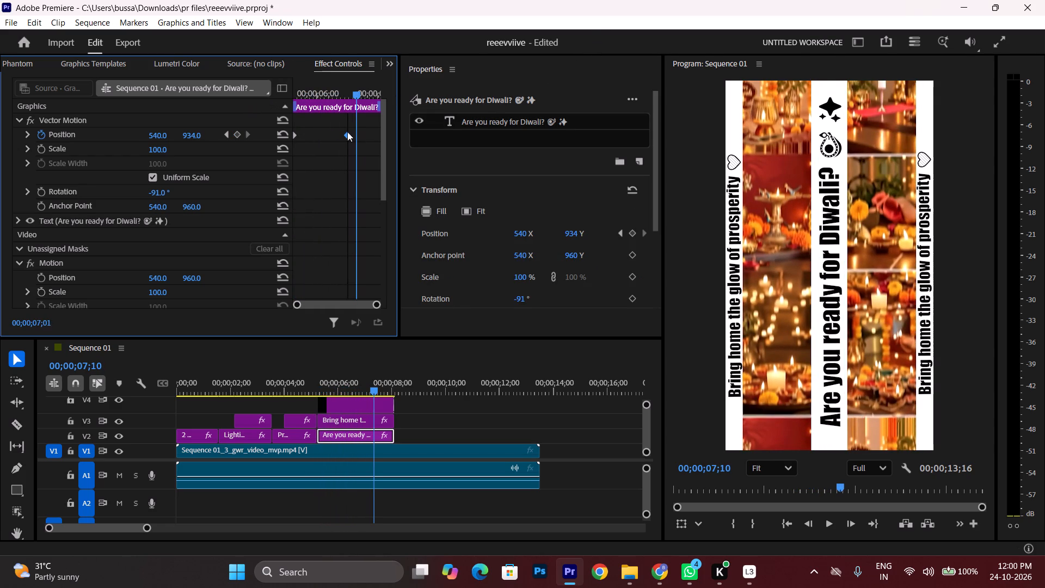
{"action": "left_click_drag", "start_coordinate": [347, 132], "coordinate": [347, 132]}
{"action": "left_click_drag", "start_coordinate": [343, 91], "coordinate": [297, 91]}
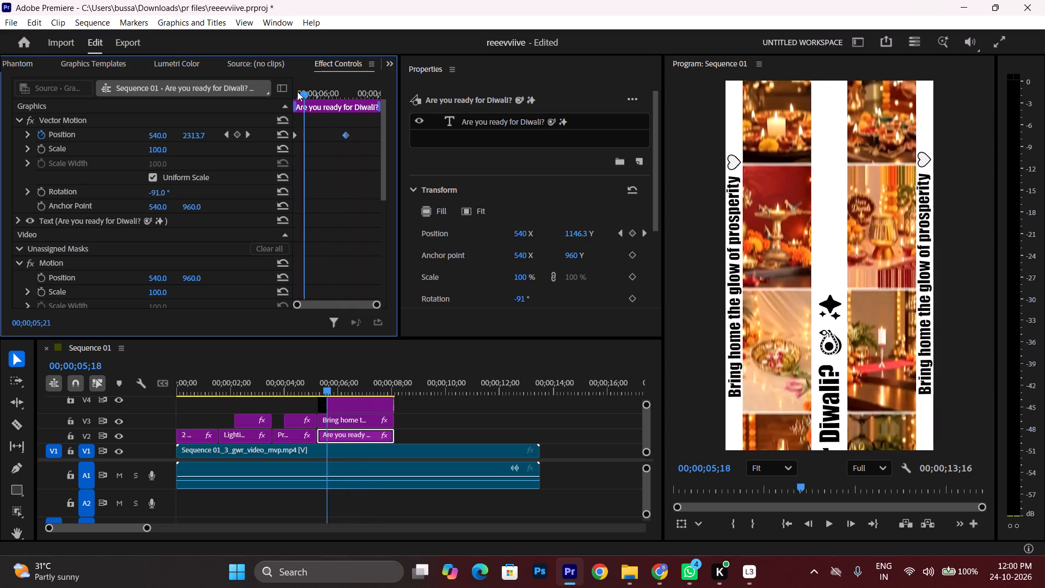
{"action": "left_click_drag", "start_coordinate": [297, 91], "coordinate": [281, 91]}
{"action": "key", "text": "space"}
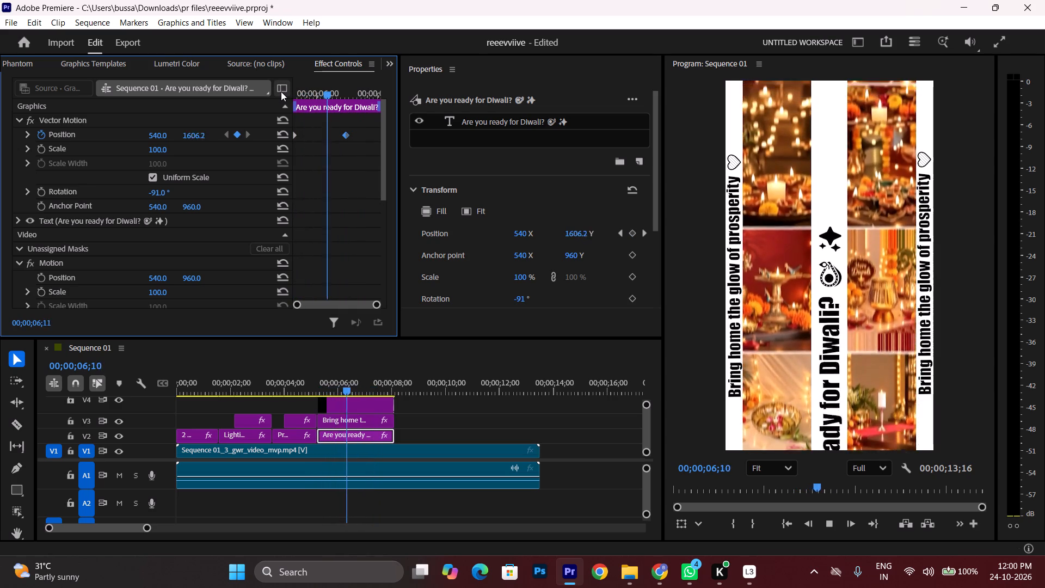
{"action": "key", "text": "space"}
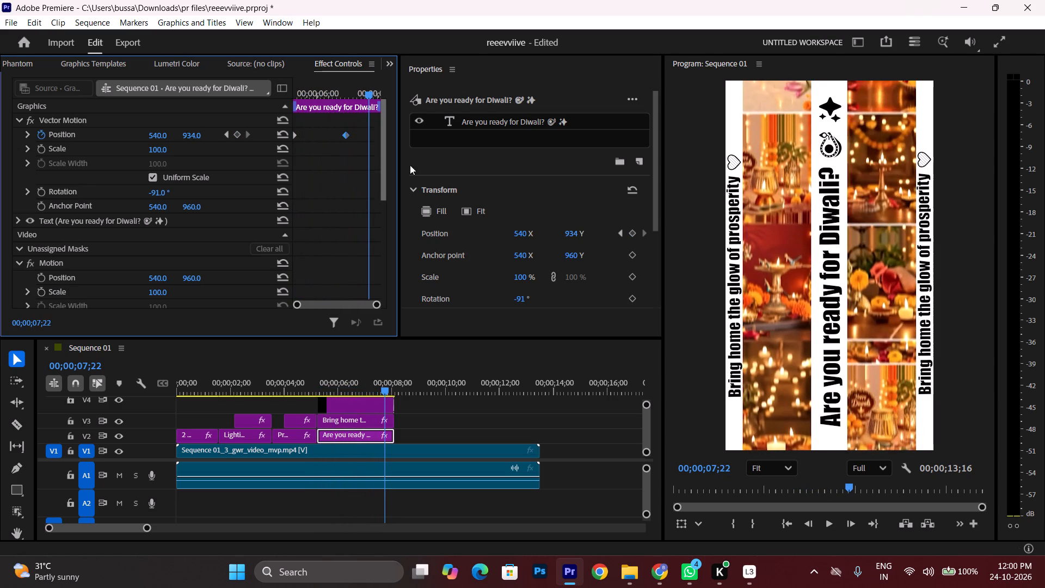
Copy both Vector Motion Position keyframes of the "Are you ready for Diwali?" title, with the playhead at 00;00;05;07.
{"action": "left_click", "coordinate": [736, 260]}
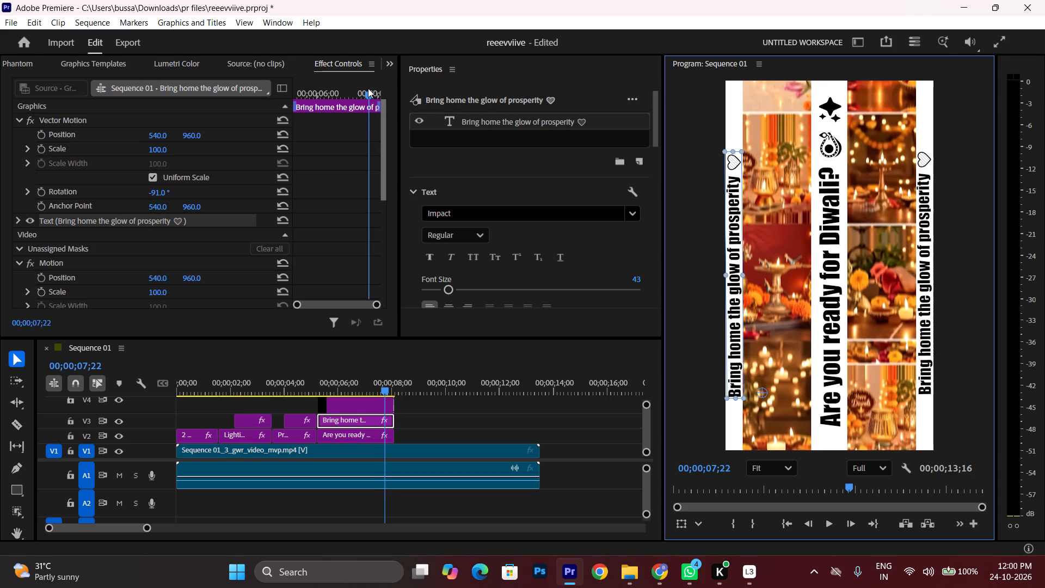
{"action": "left_click_drag", "start_coordinate": [368, 88], "coordinate": [245, 95]}
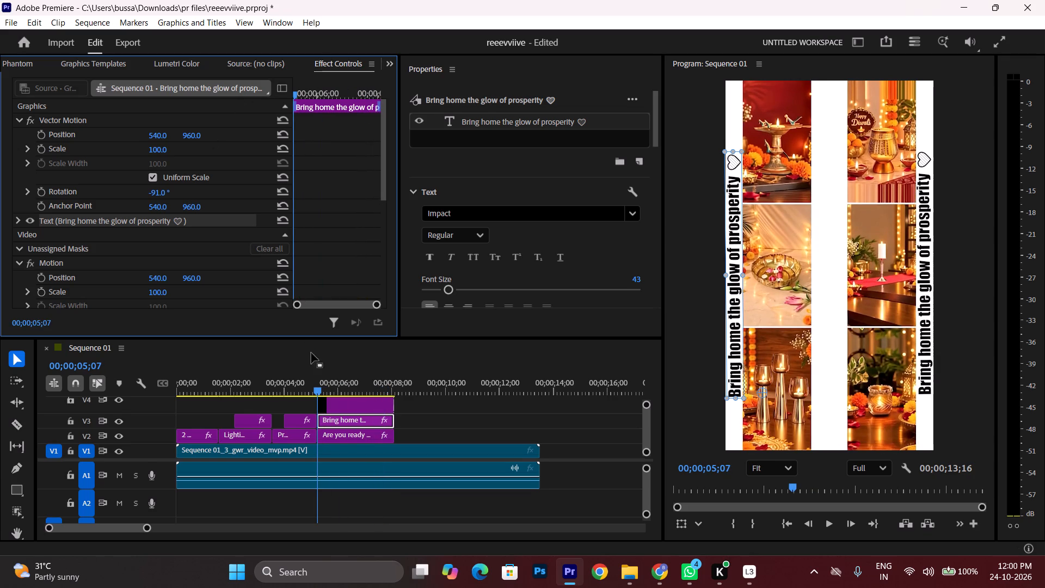
{"action": "left_click", "coordinate": [352, 436]}
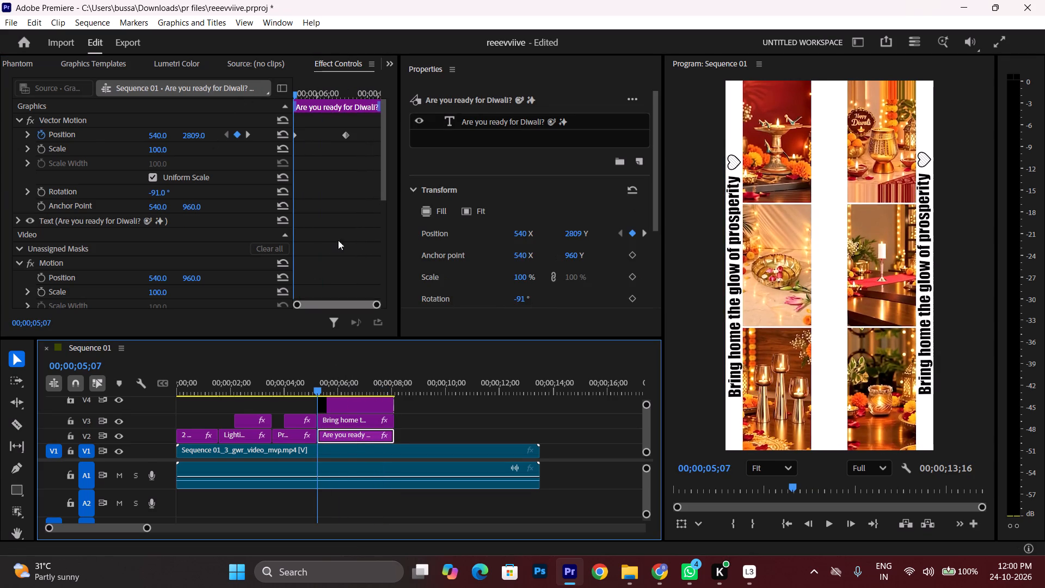
{"action": "left_click_drag", "start_coordinate": [355, 125], "coordinate": [272, 134]}
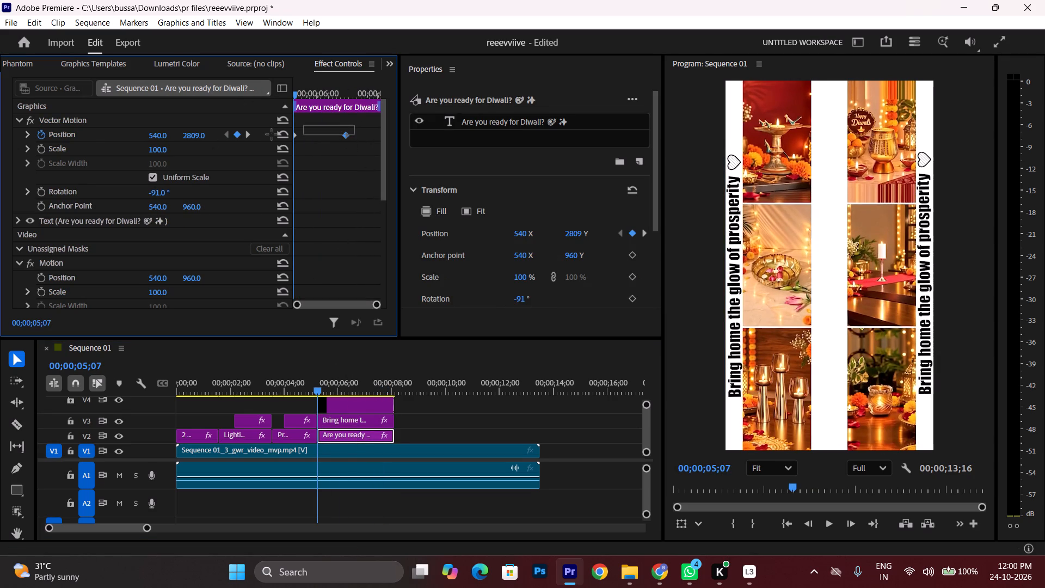
{"action": "left_click_drag", "start_coordinate": [272, 134], "coordinate": [263, 134]}
{"action": "key", "text": "ctrl+c"}
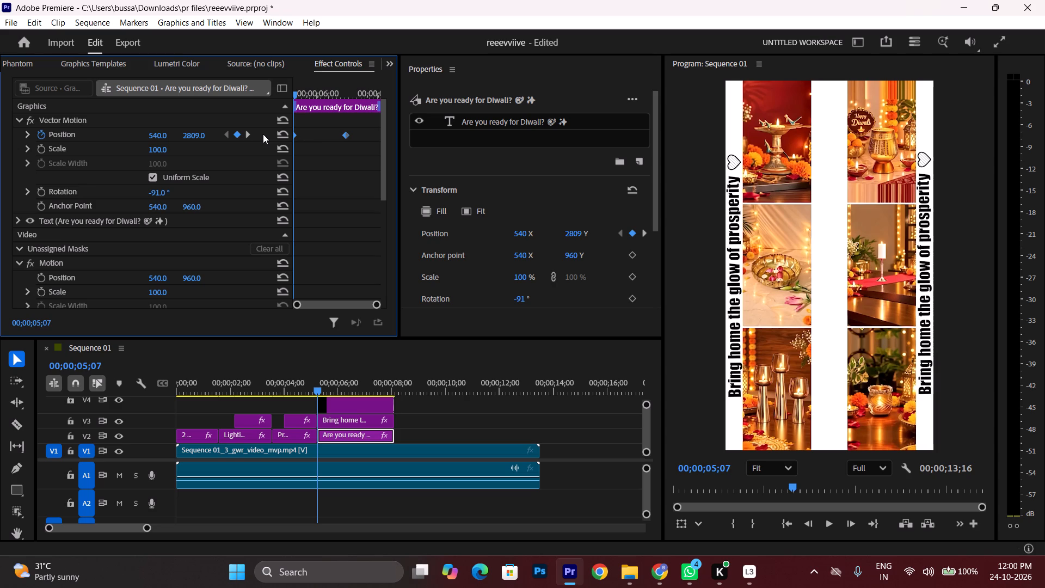
{"action": "key", "text": "ctrl+c"}
Enable Position keyframing on the V3 "Bring home the glow of prosperity" title at 00;00;05;07, paste the copied slide-in keyframes and preview them.
{"action": "left_click", "coordinate": [364, 421]}
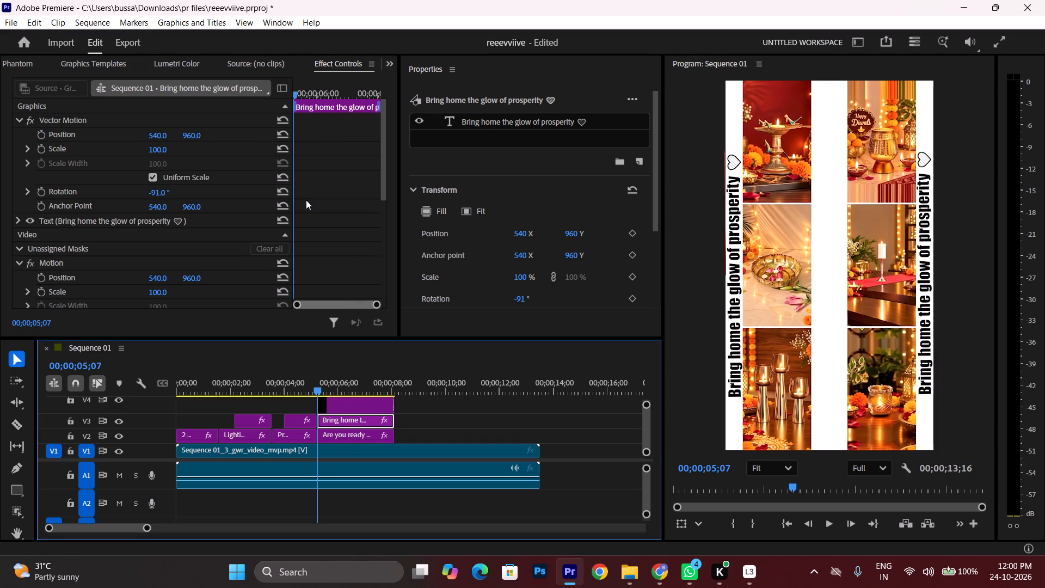
{"action": "key", "text": "ctrl+v"}
{"action": "key", "text": "ctrl+v"}
{"action": "key", "text": "ctrl+v"}
{"action": "key", "text": "ctrl+v"}
{"action": "key", "text": "ctrl+v"}
{"action": "key", "text": "ctrl+v"}
{"action": "left_click", "coordinate": [42, 133]}
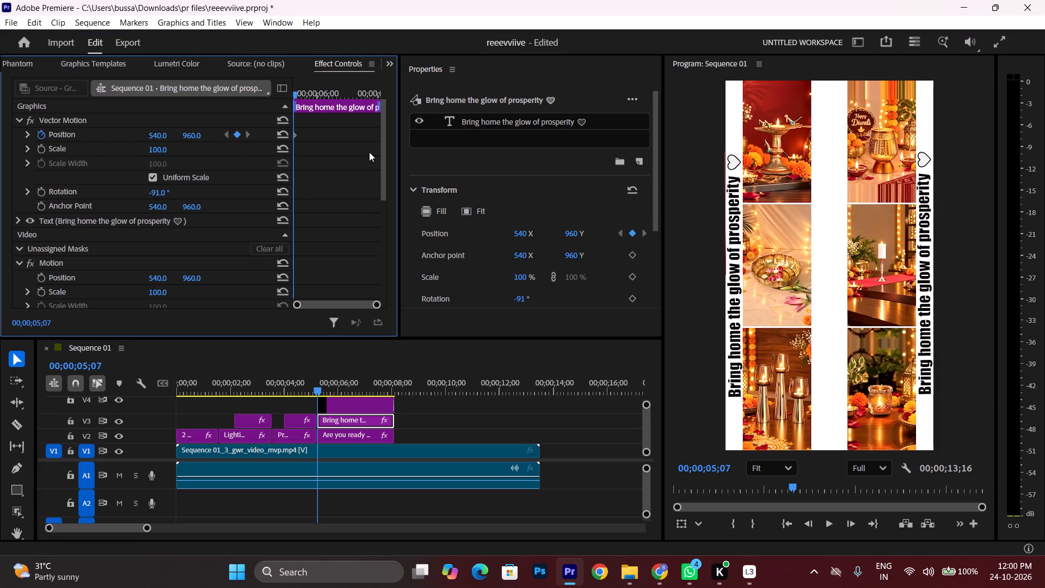
{"action": "key", "text": "ctrl+v"}
{"action": "key", "text": "space"}
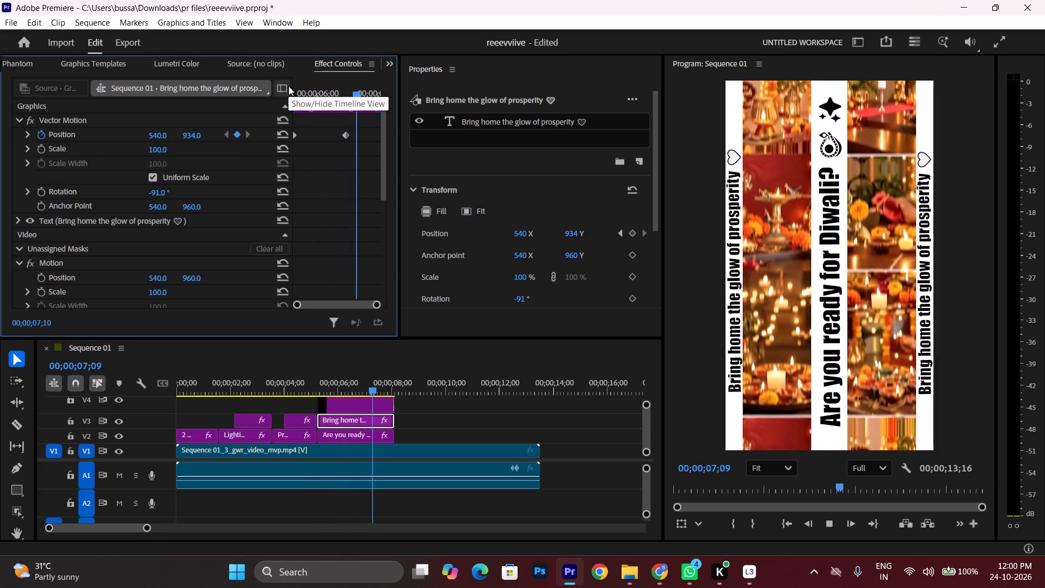
{"action": "key", "text": "space"}
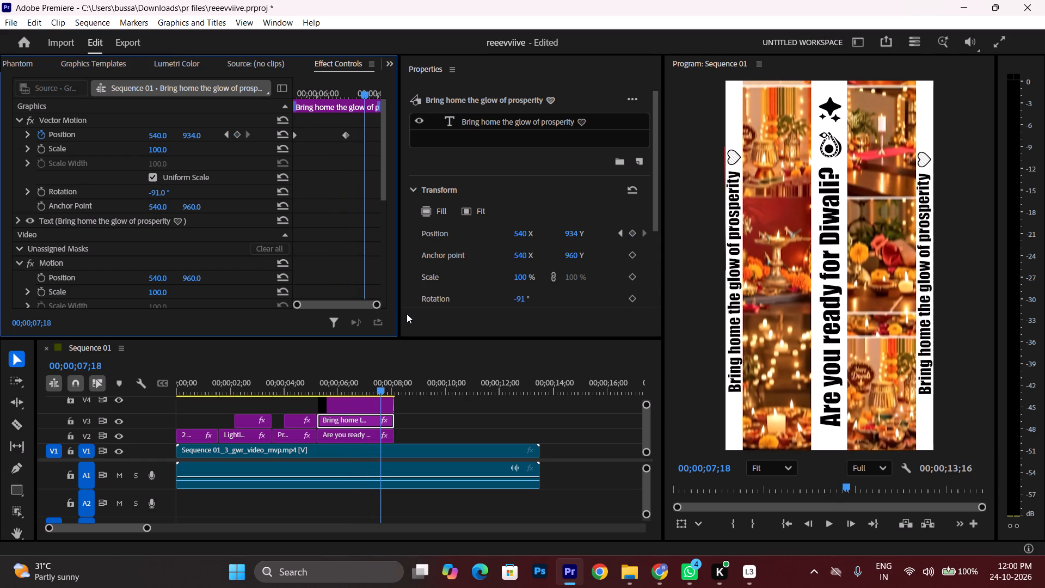
Enable Position keyframing on the V4 "Bring home the glow of prosperity" title at 00;00;05;07, paste the same keyframes and preview all three titles.
{"action": "left_click", "coordinate": [359, 403]}
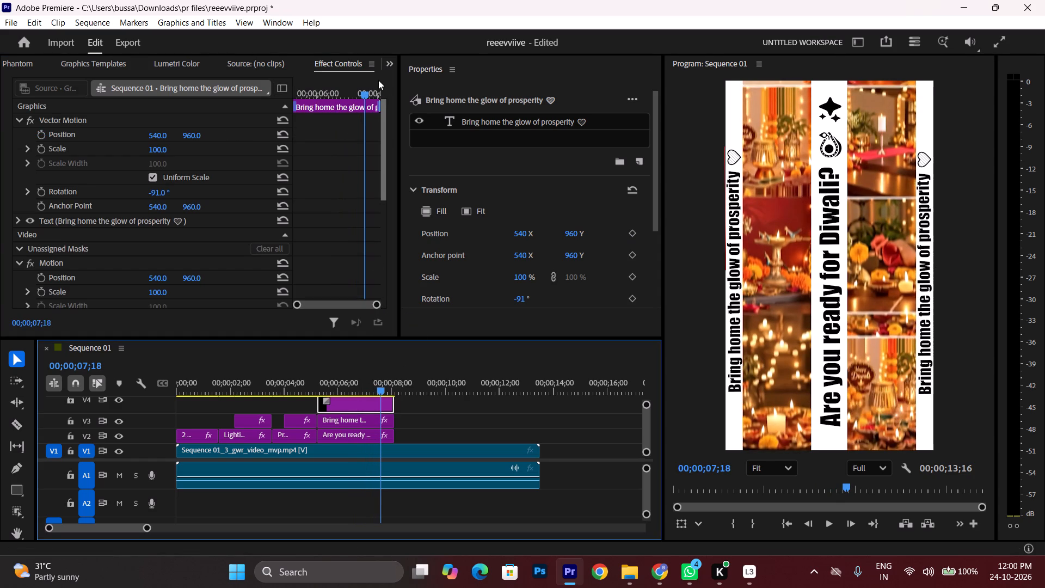
{"action": "left_click_drag", "start_coordinate": [367, 89], "coordinate": [250, 95]}
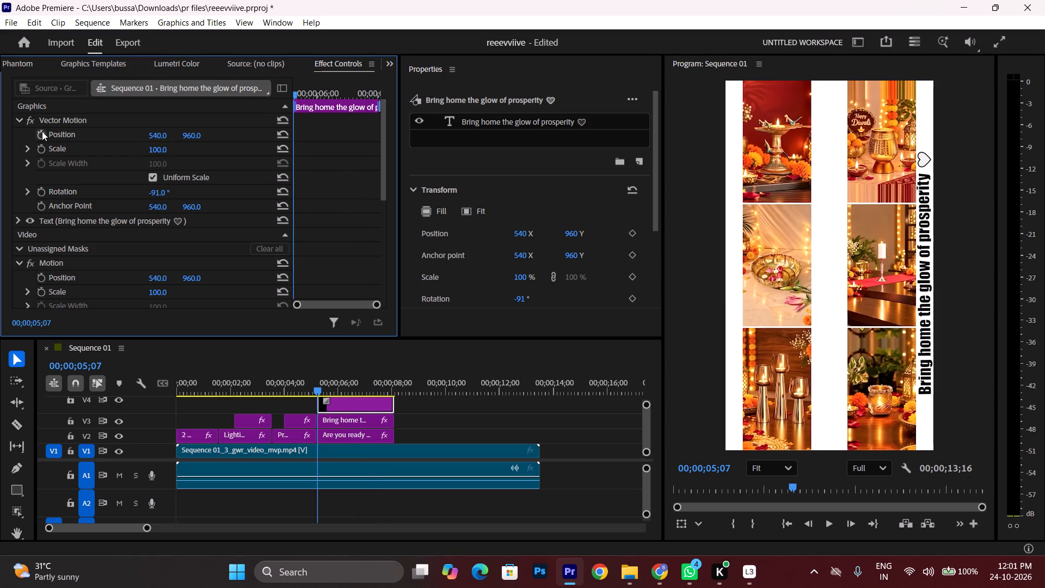
{"action": "left_click", "coordinate": [42, 131]}
{"action": "key", "text": "ctrl+v"}
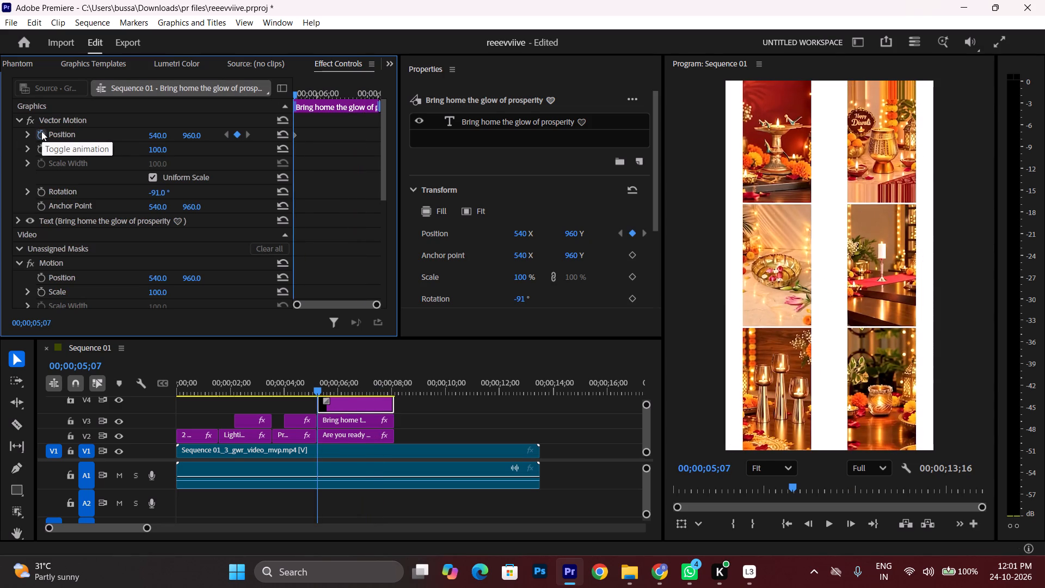
{"action": "key", "text": "space"}
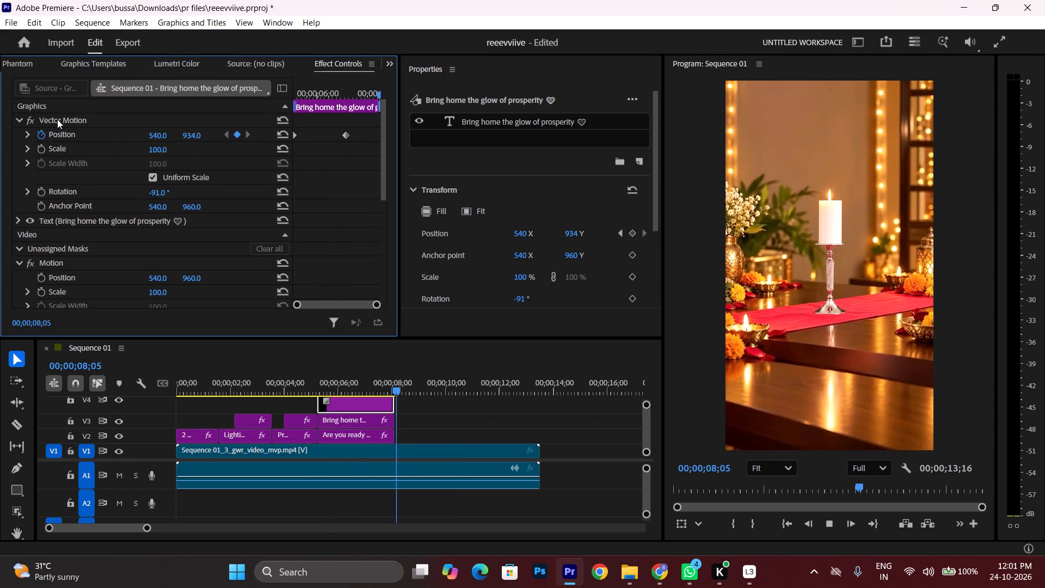
{"action": "key", "text": "space"}
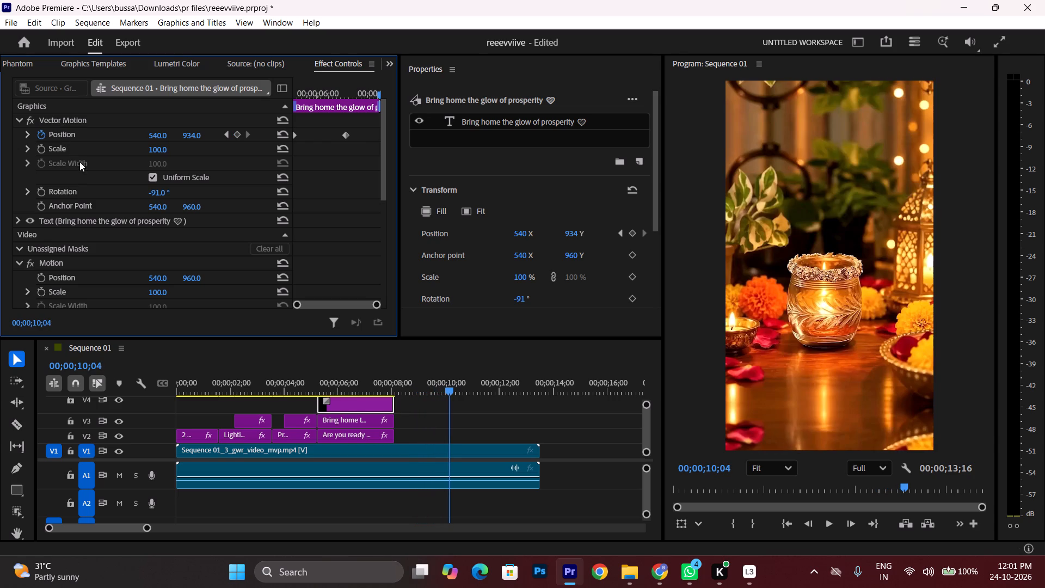
{"action": "left_click", "coordinate": [328, 388]}
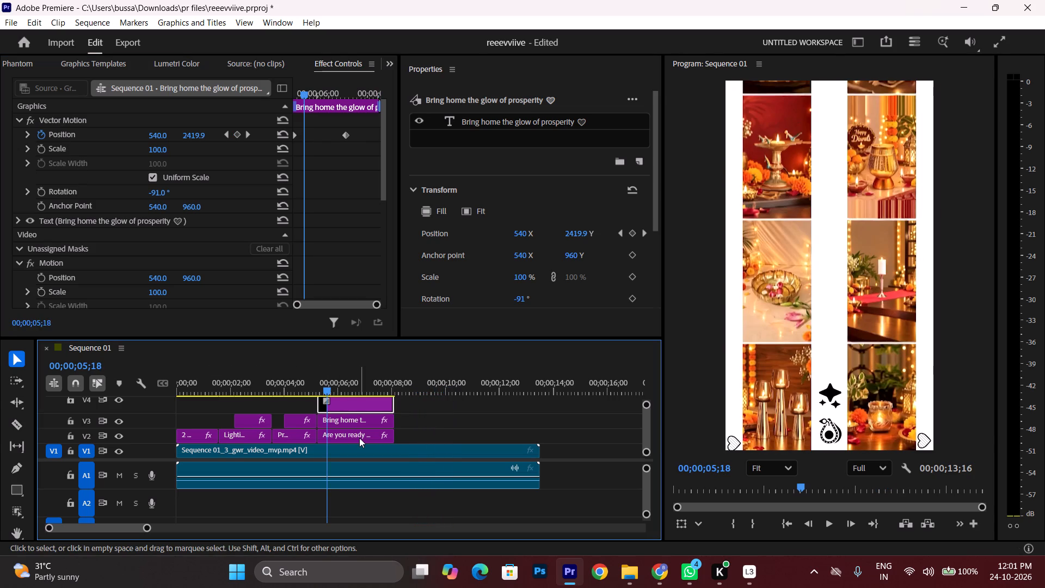
{"action": "key", "text": "space"}
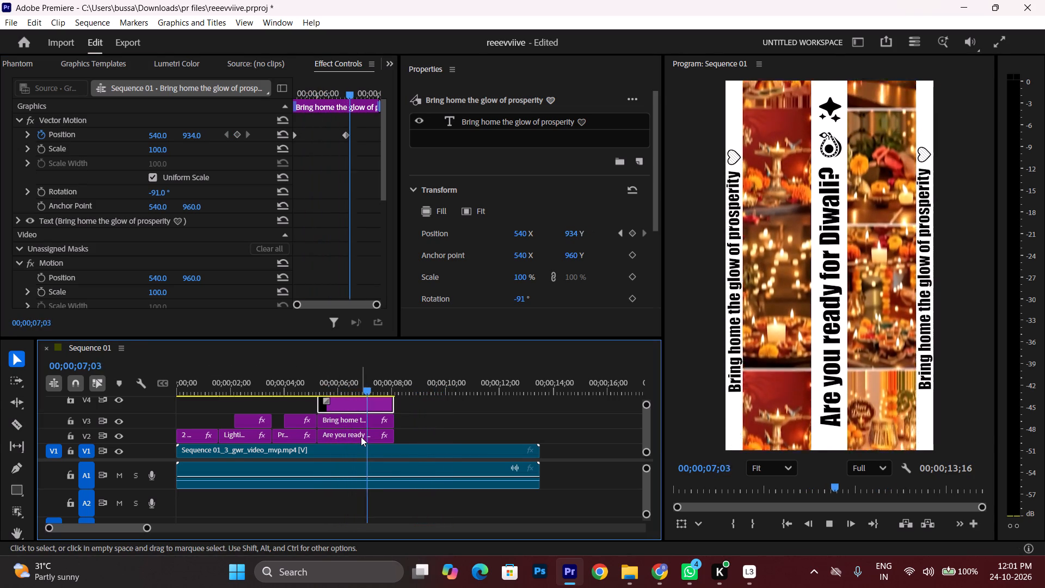
{"action": "key", "text": "space"}
Change the fill colour of the "Are you ready for Diwali?" title text to red FF3737 and deselect it.
{"action": "left_click", "coordinate": [361, 437]}
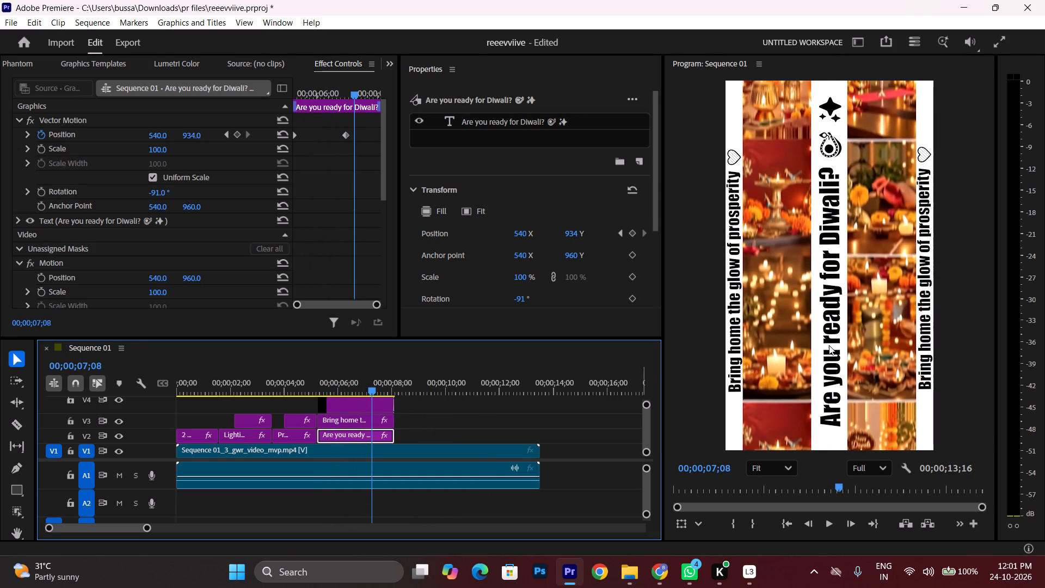
{"action": "double_click", "coordinate": [829, 345]}
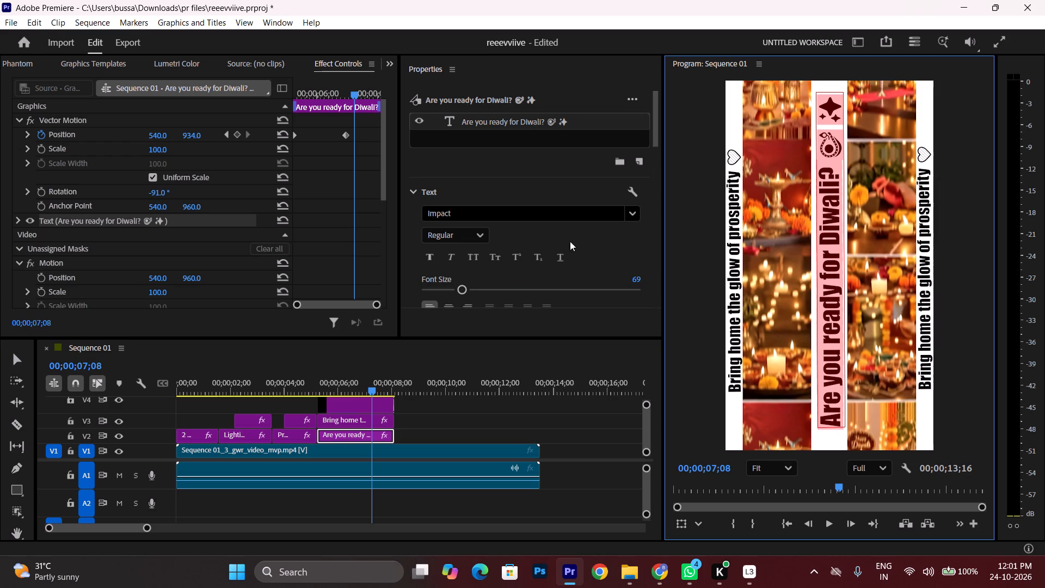
{"action": "scroll", "coordinate": [522, 176], "scroll_direction": "down", "scroll_amount": 6}
{"action": "scroll", "coordinate": [521, 176], "scroll_direction": "up", "scroll_amount": 1}
{"action": "scroll", "coordinate": [521, 176], "scroll_direction": "down", "scroll_amount": 9}
{"action": "scroll", "coordinate": [521, 176], "scroll_direction": "up", "scroll_amount": 1}
{"action": "scroll", "coordinate": [521, 176], "scroll_direction": "down", "scroll_amount": 1}
{"action": "scroll", "coordinate": [521, 176], "scroll_direction": "up", "scroll_amount": 1}
{"action": "scroll", "coordinate": [521, 176], "scroll_direction": "down", "scroll_amount": 3}
{"action": "left_click", "coordinate": [457, 224]}
{"action": "left_click_drag", "start_coordinate": [457, 225], "coordinate": [480, 256]}
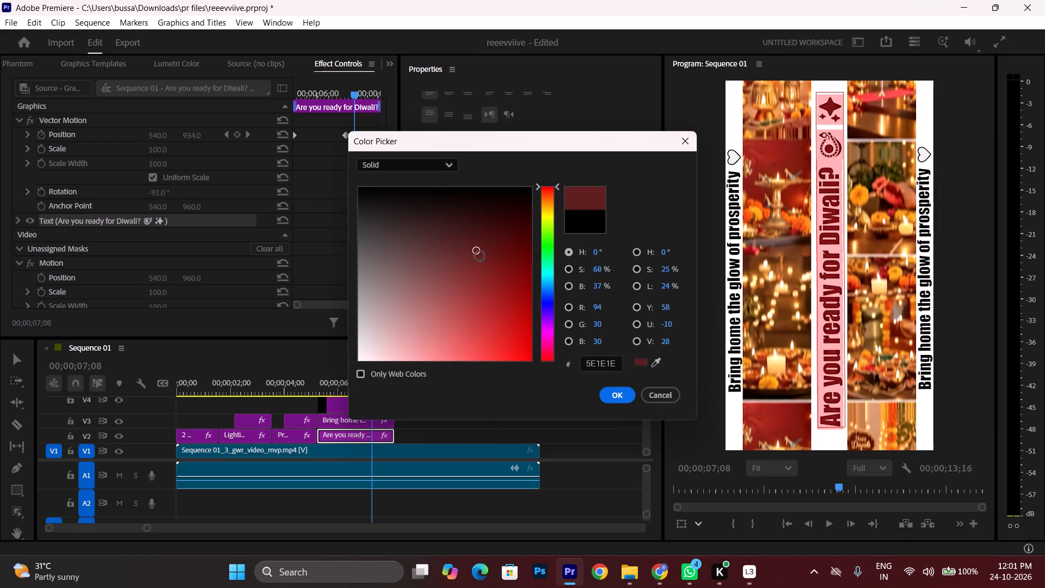
{"action": "left_click_drag", "start_coordinate": [480, 256], "coordinate": [902, 439]}
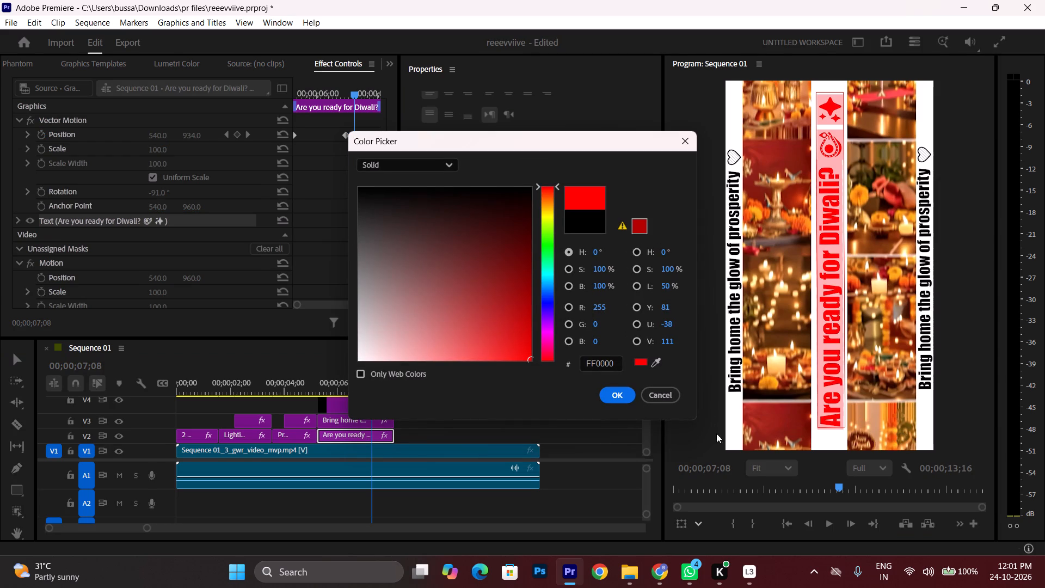
{"action": "left_click_drag", "start_coordinate": [517, 357], "coordinate": [501, 358]}
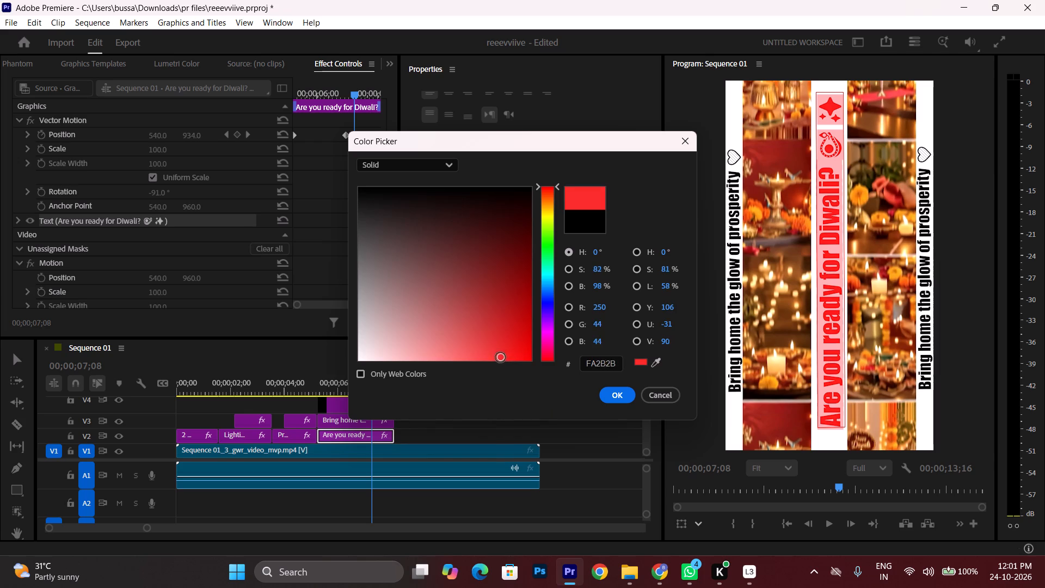
{"action": "left_click_drag", "start_coordinate": [501, 358], "coordinate": [494, 371]}
{"action": "left_click", "coordinate": [608, 395]}
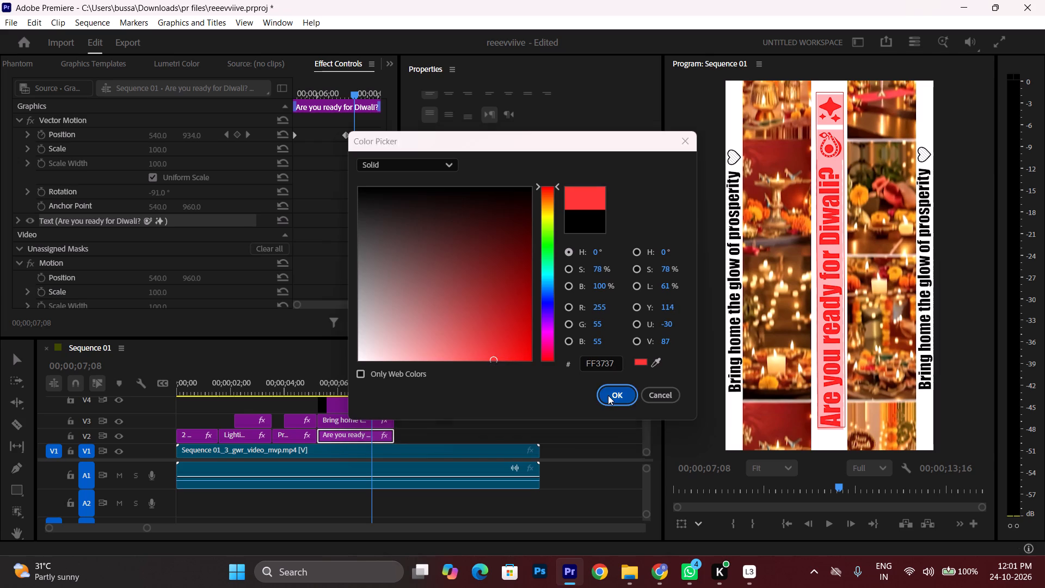
{"action": "left_click", "coordinate": [594, 409]}
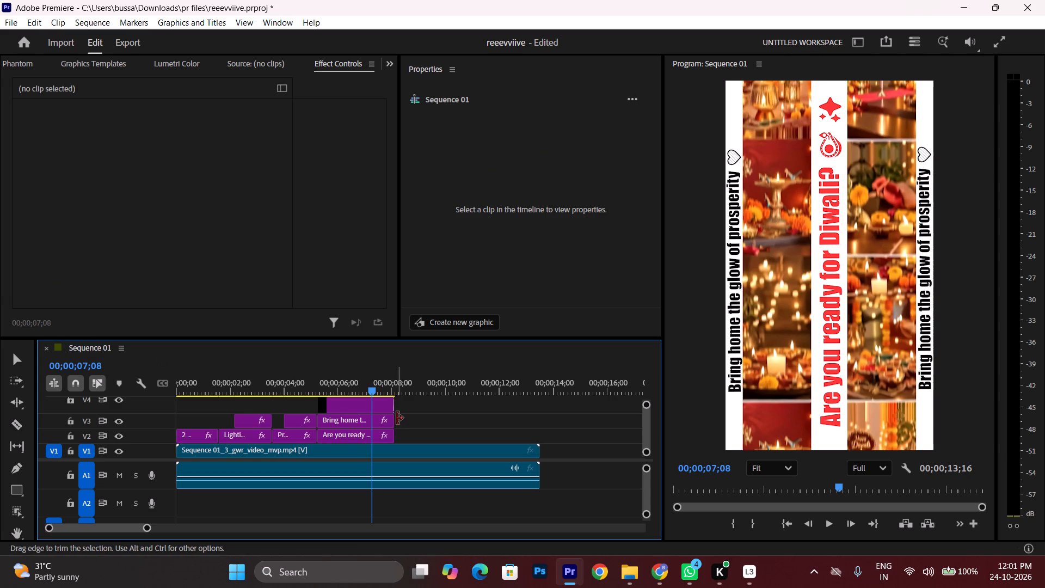
Play the reel from the start through to about 00;00;13;00 to review the titles and their animation.
{"action": "left_click_drag", "start_coordinate": [345, 392], "coordinate": [107, 389]}
{"action": "key", "text": "space"}
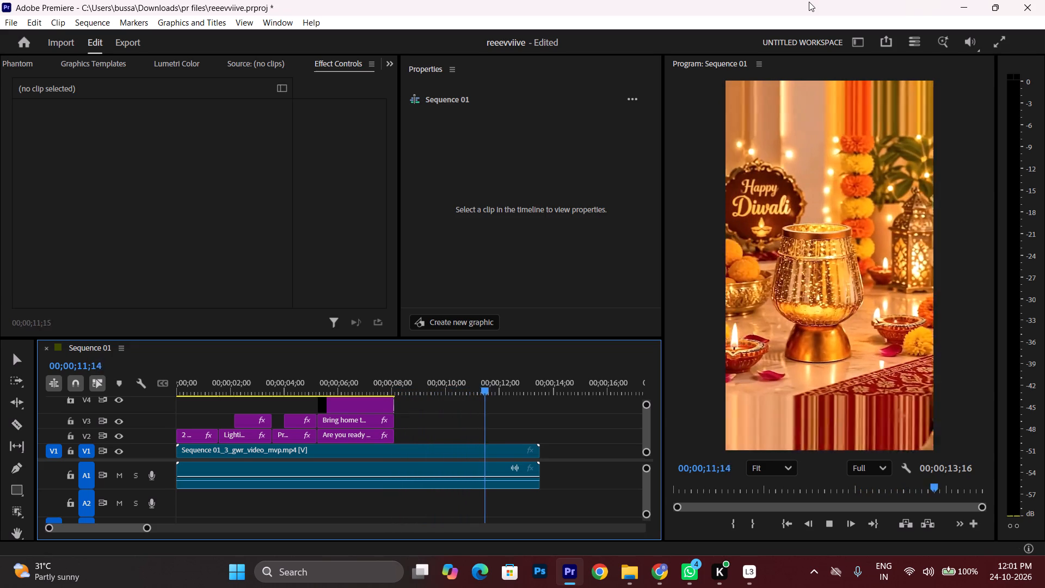
{"action": "key", "text": "space"}
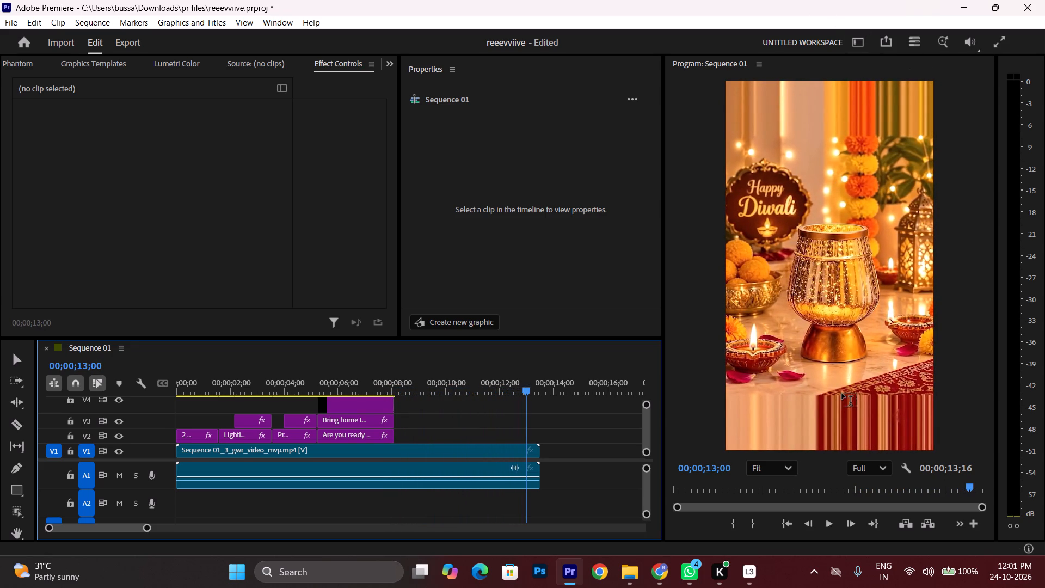